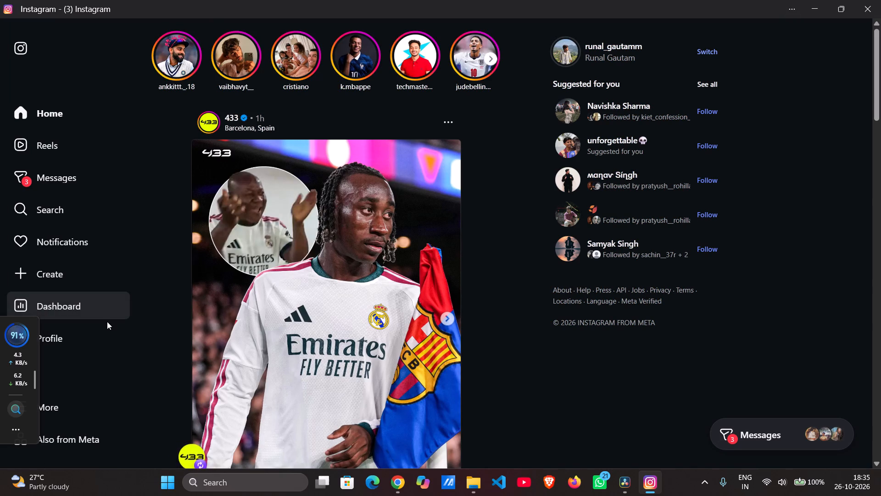
Open the account's own profile page.
click(84, 339)
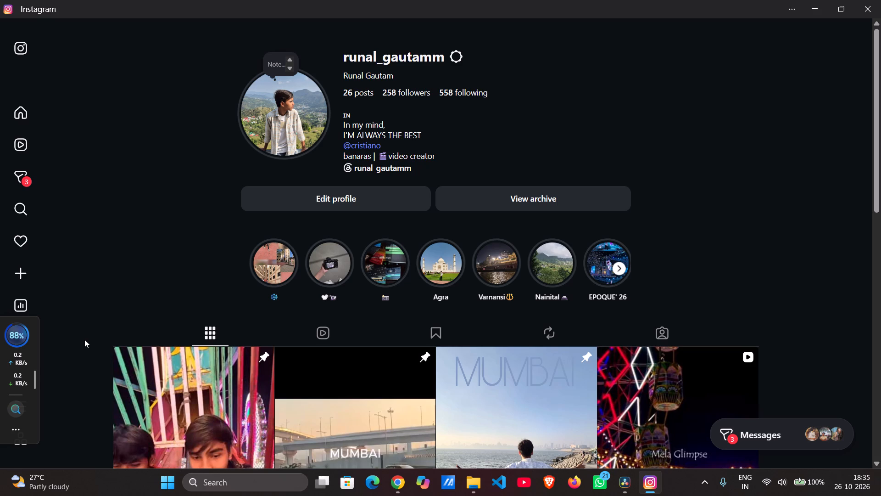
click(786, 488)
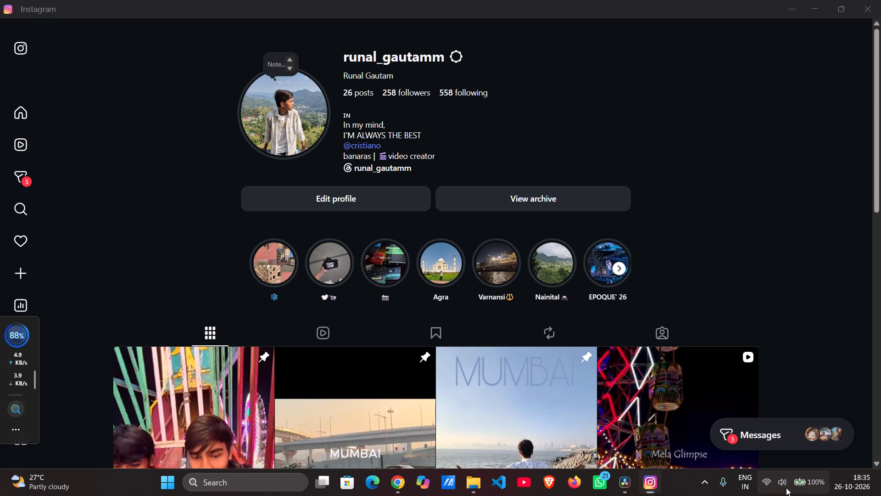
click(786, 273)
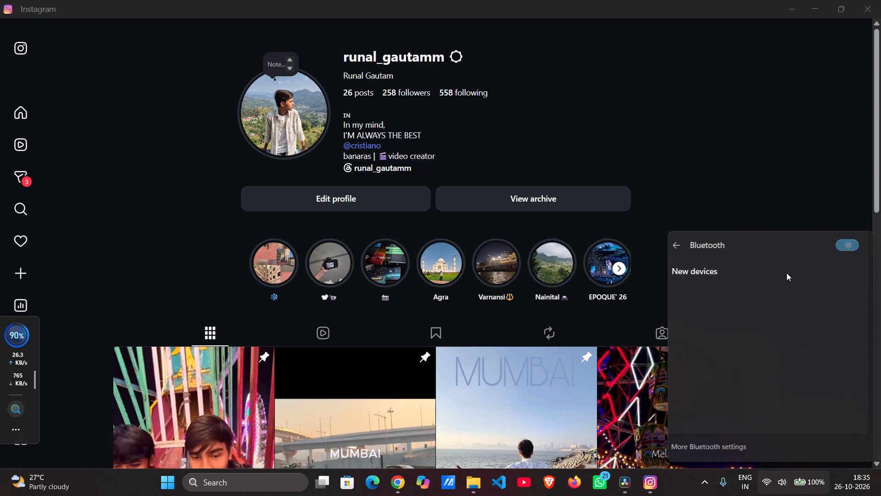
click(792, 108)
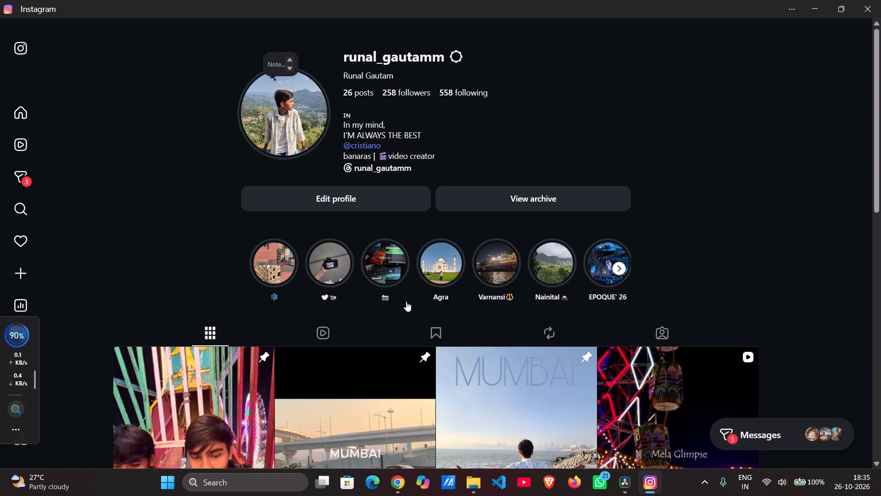
Open the All Posts collection in the profile's saved posts.
click(441, 327)
scroll(441, 327, down, 2)
click(313, 312)
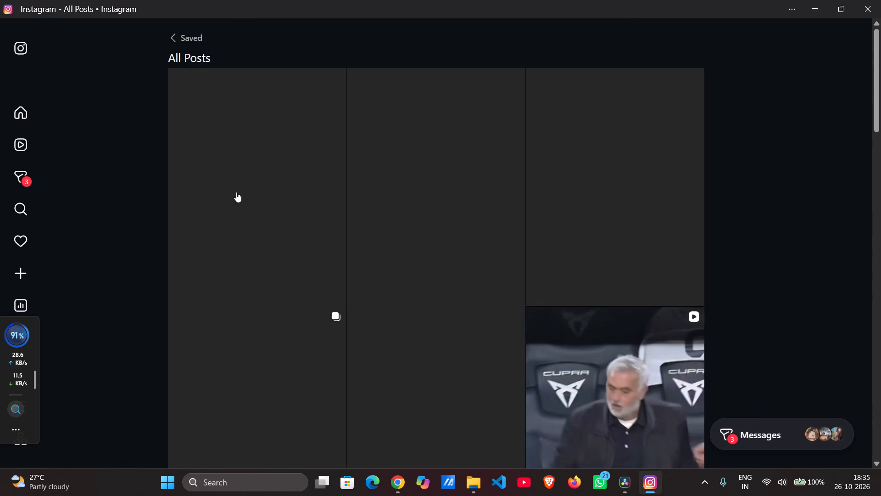
Open the saved realmadrid Full Time 1–2 post, capture most of its image as a rectangular screenshot, and close the post.
click(313, 162)
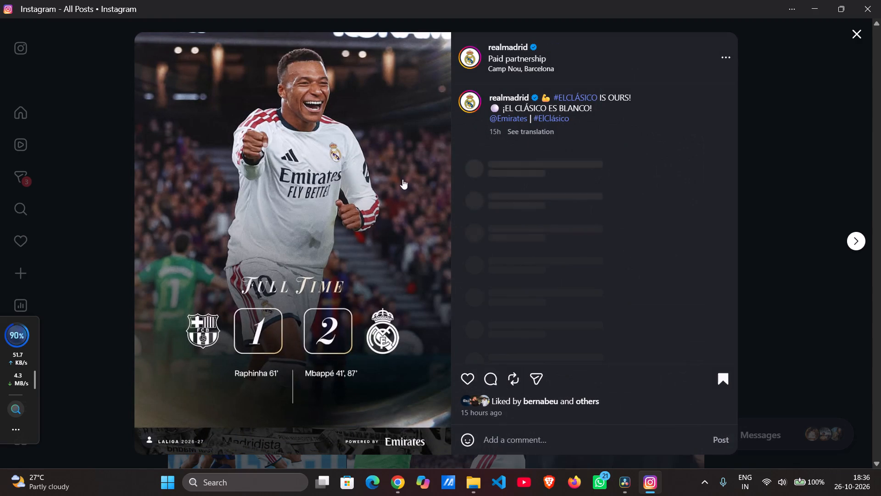
key(Print)
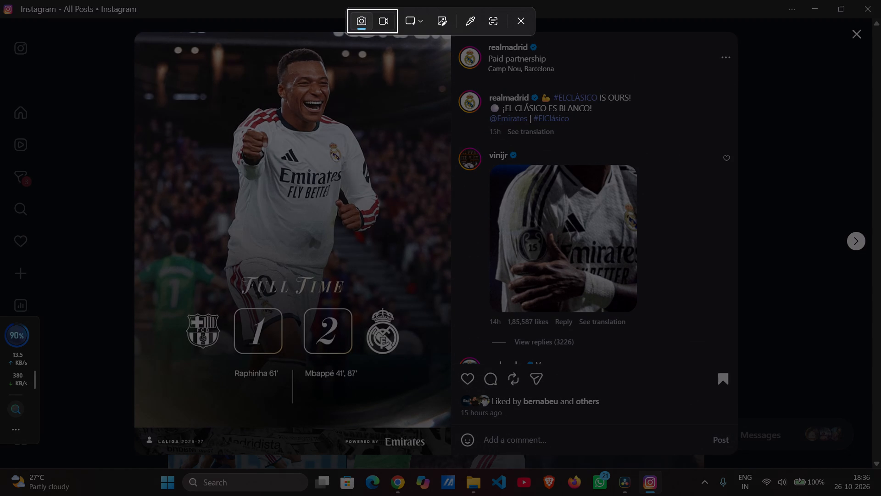
drag(140, 39, 420, 363)
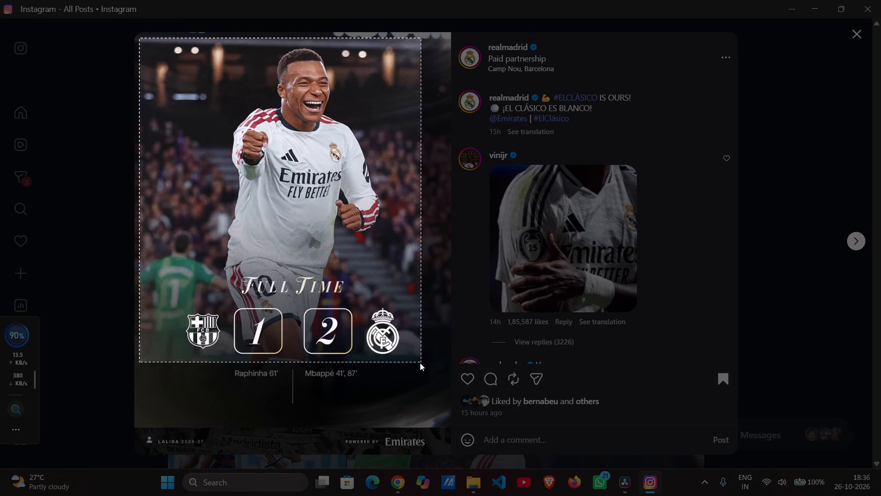
drag(420, 363, 438, 397)
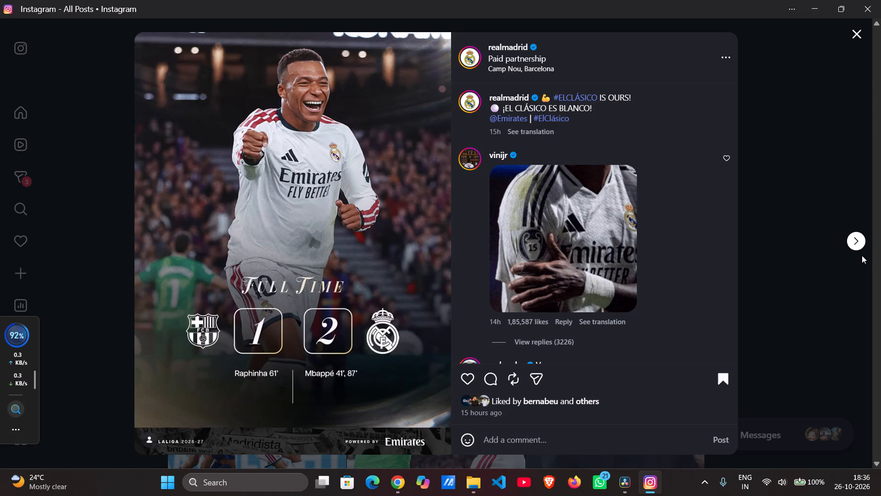
click(862, 252)
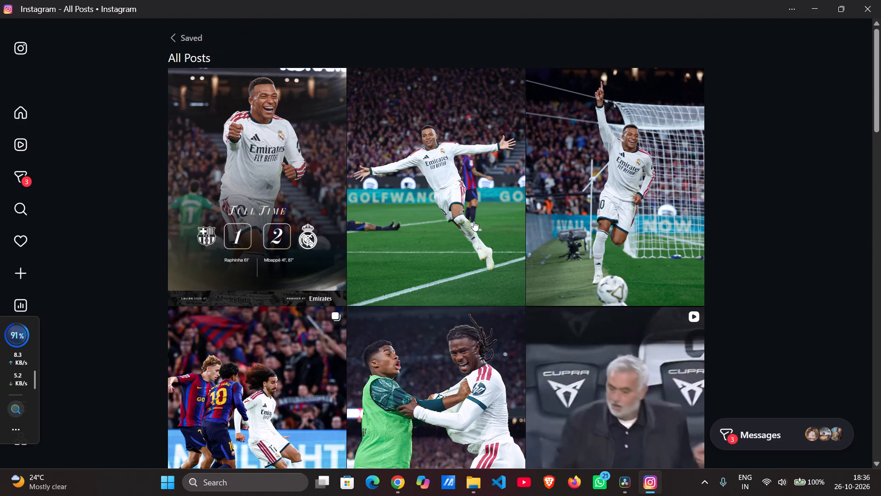
Open the saved realmadrid "Hands up if you just won #ElClásico" post, take a rectangular screenshot of its photo, and close it.
click(608, 209)
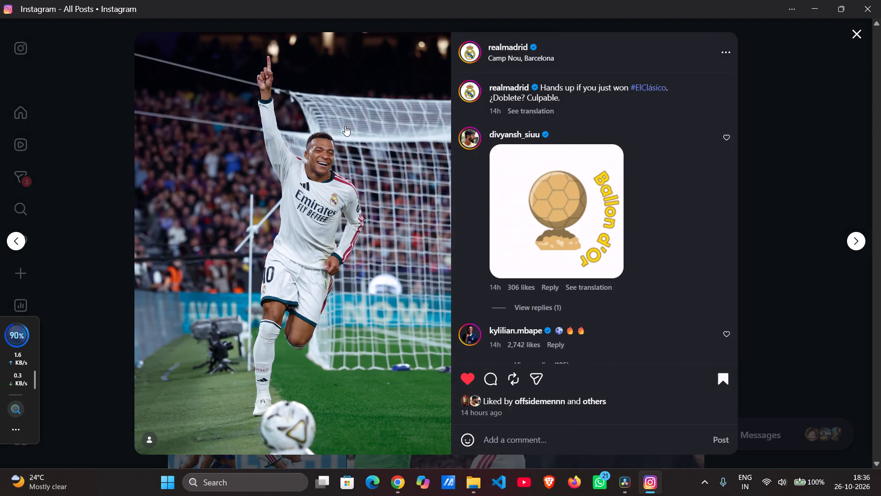
key(Print)
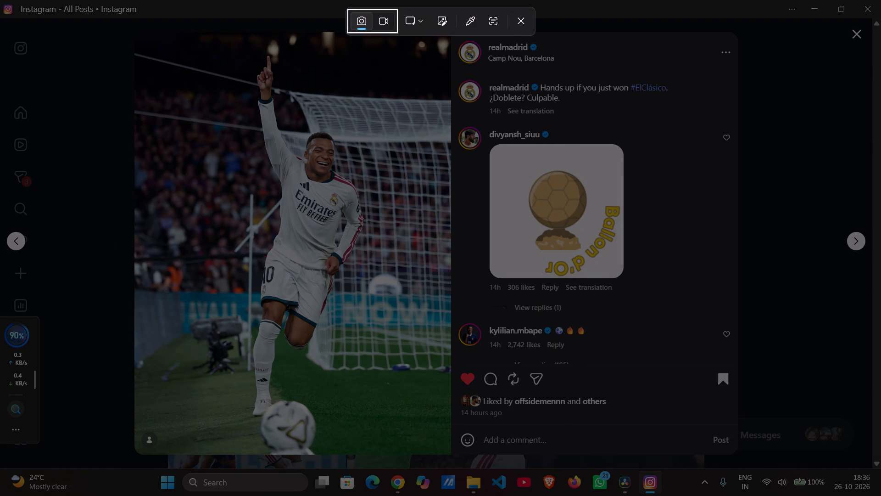
drag(139, 42, 363, 267)
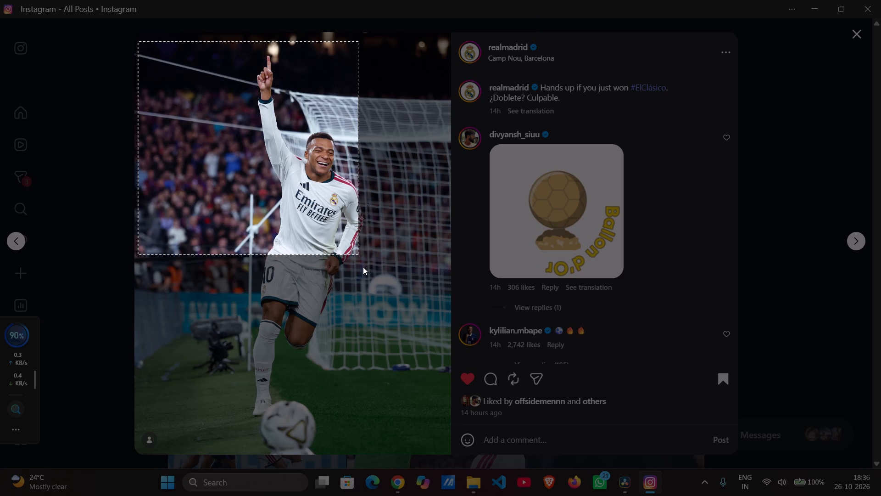
drag(363, 267, 437, 472)
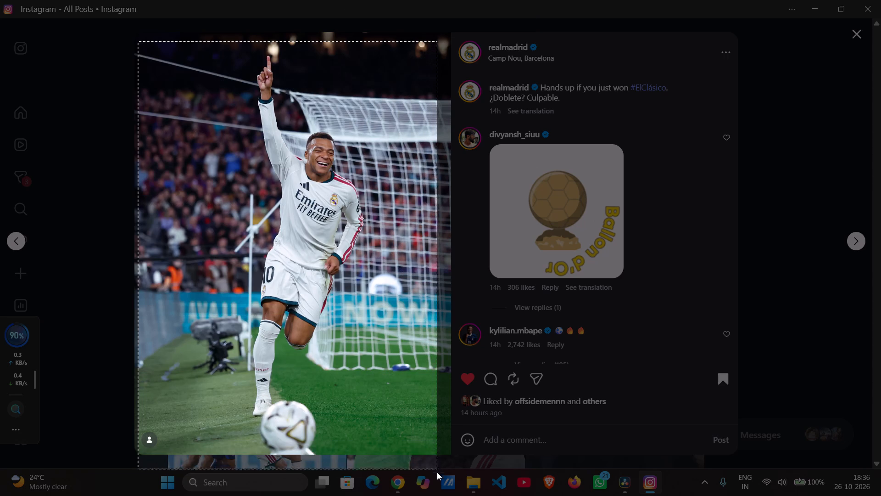
drag(437, 472, 449, 434)
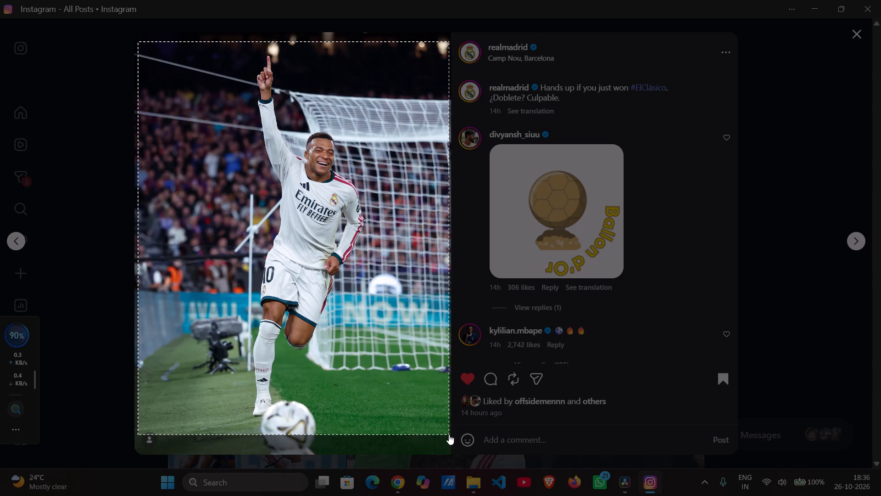
click(857, 38)
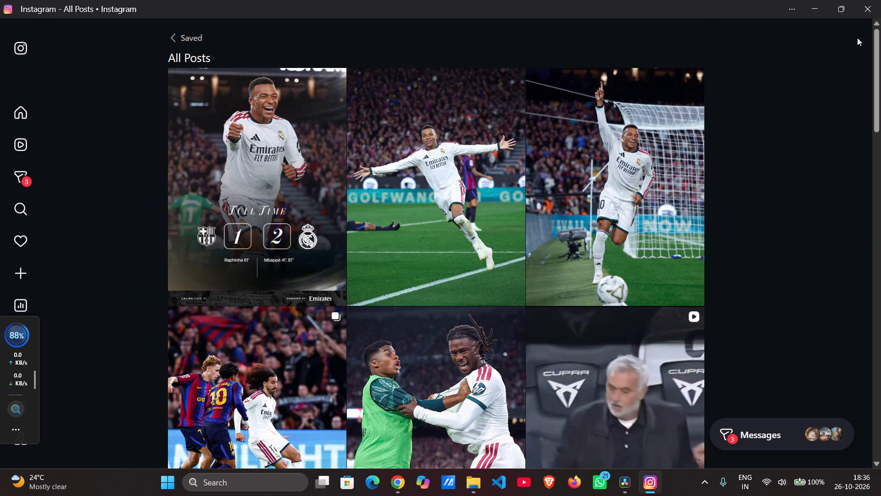
Open the saved realmadrid post of two players celebrating, one in a green bib, screenshot its photo, and close it.
scroll(501, 225, down, 1)
scroll(312, 288, down, 1)
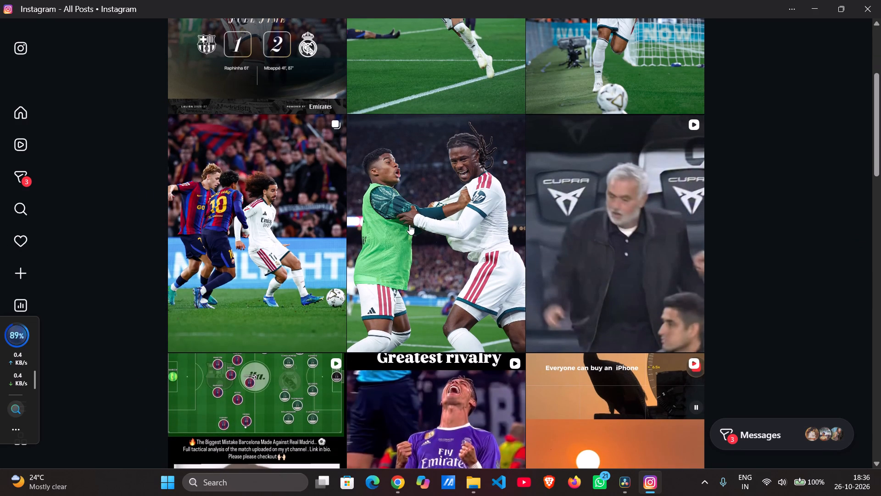
scroll(368, 269, down, 1)
click(433, 175)
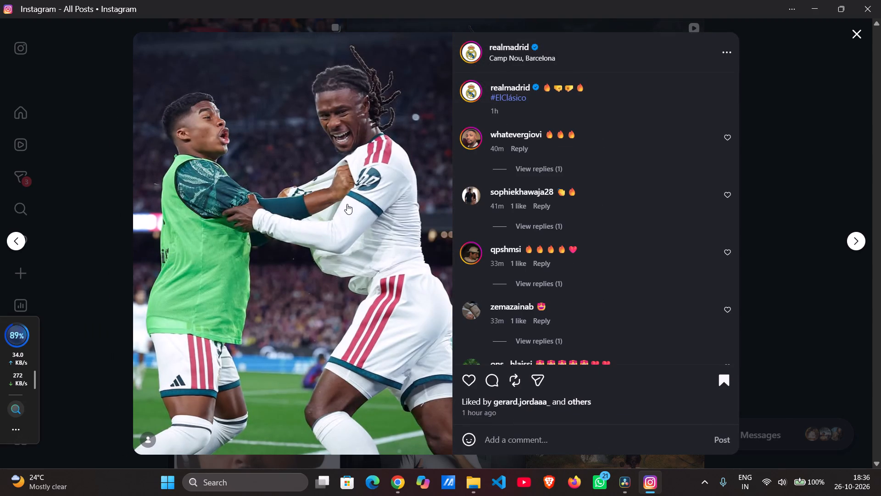
key(Print)
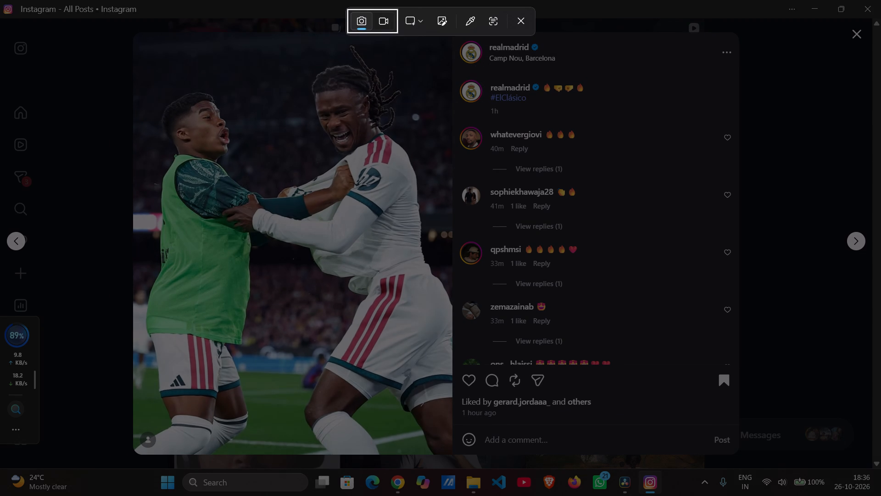
drag(141, 38, 411, 390)
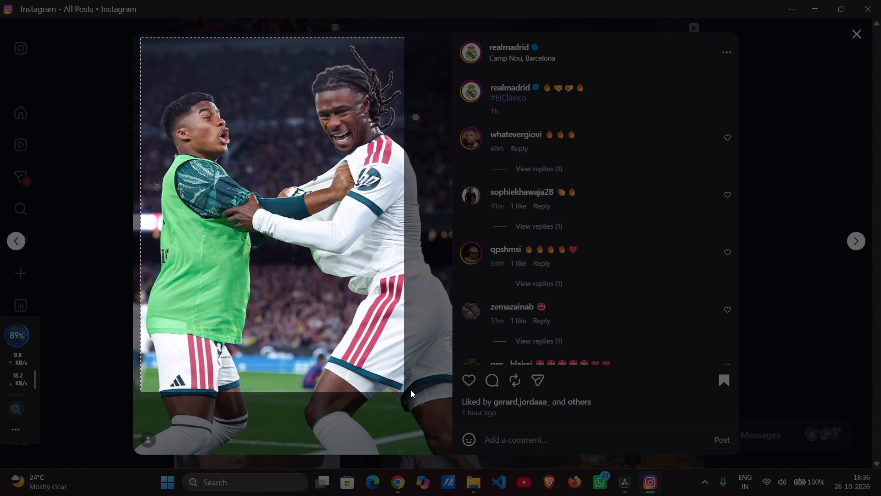
drag(411, 390, 451, 426)
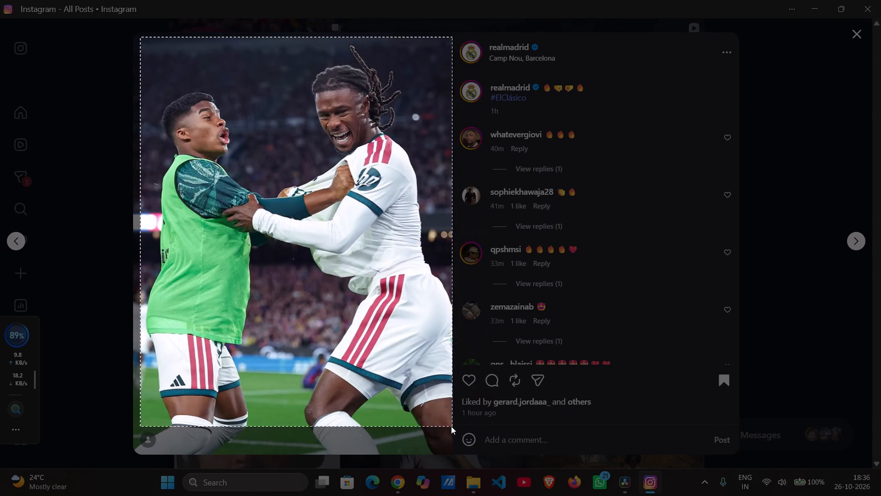
drag(451, 426, 446, 432)
click(851, 37)
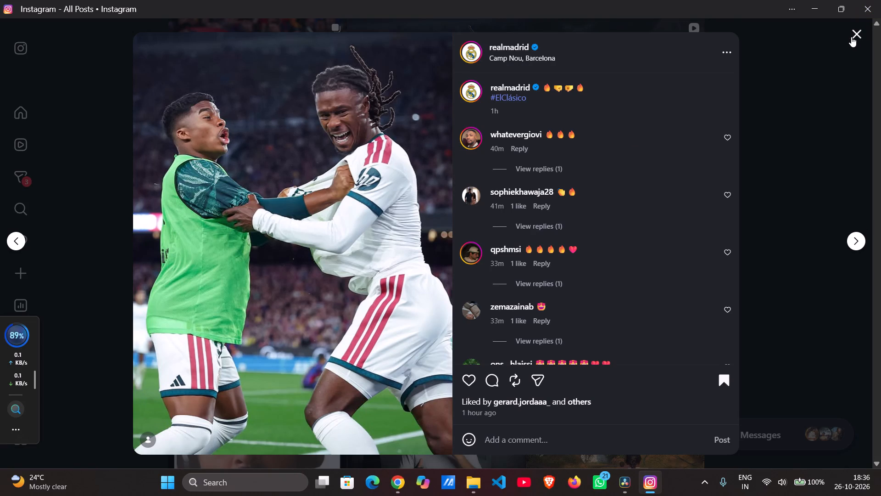
Open the saved realmadrid multi-photo #ElClásico post and screenshot its sixth photo, showing the number 5 and number 18 players.
scroll(603, 146, up, 2)
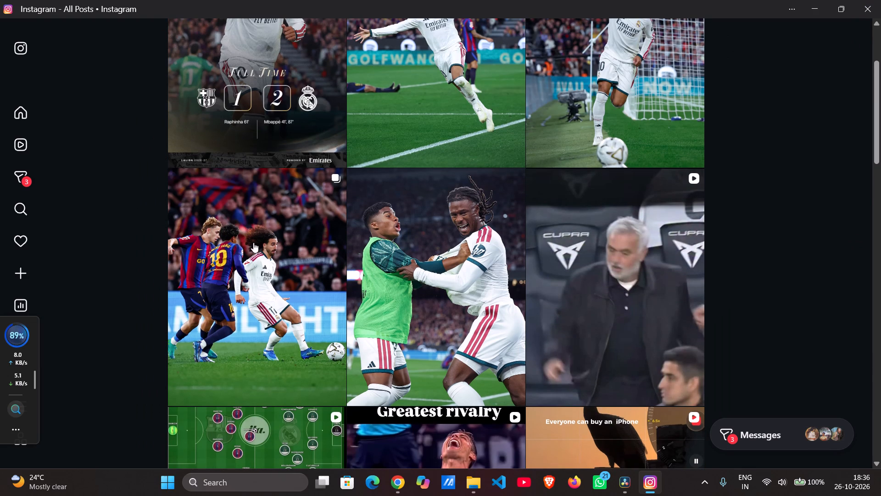
click(253, 242)
click(428, 247)
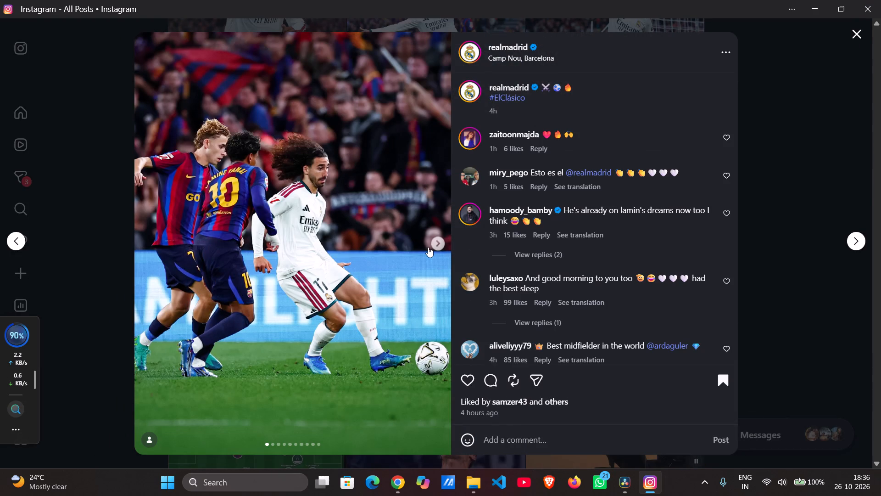
click(433, 245)
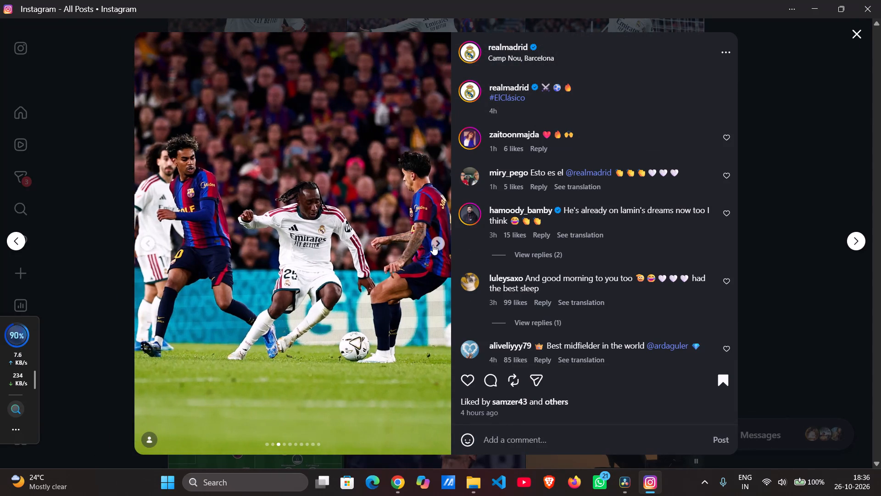
click(433, 245)
click(433, 245)
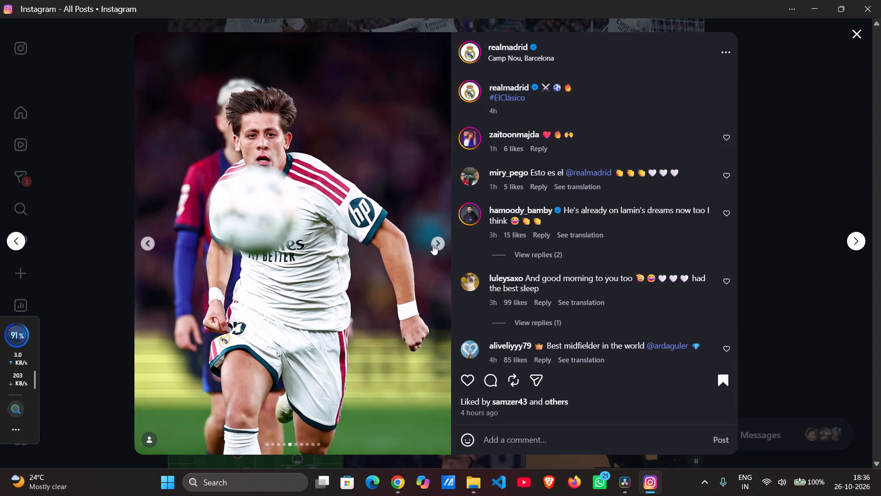
click(433, 245)
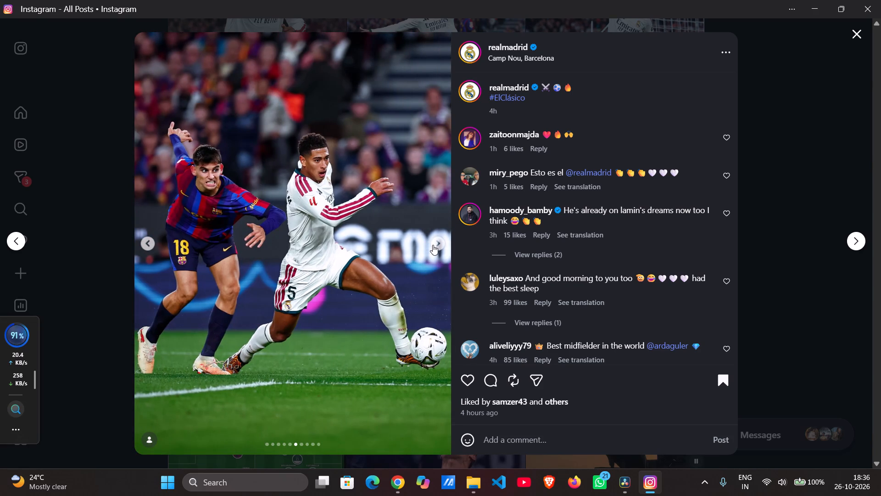
key(Print)
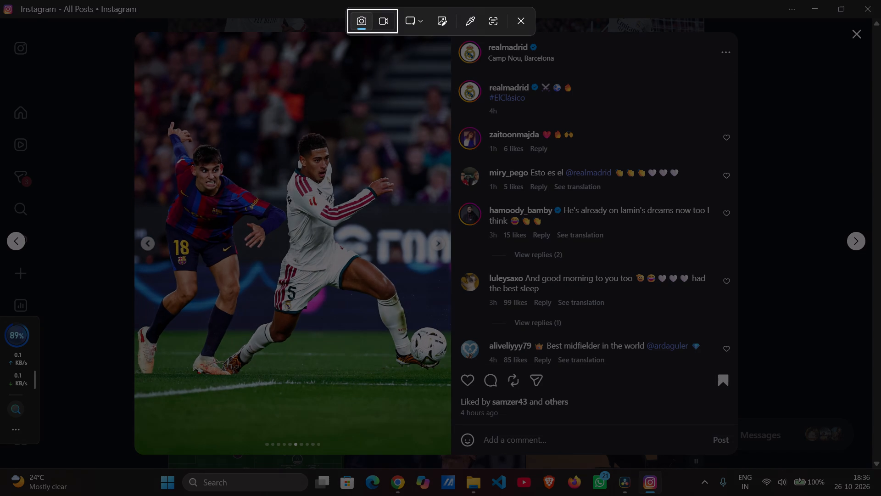
drag(141, 42, 339, 263)
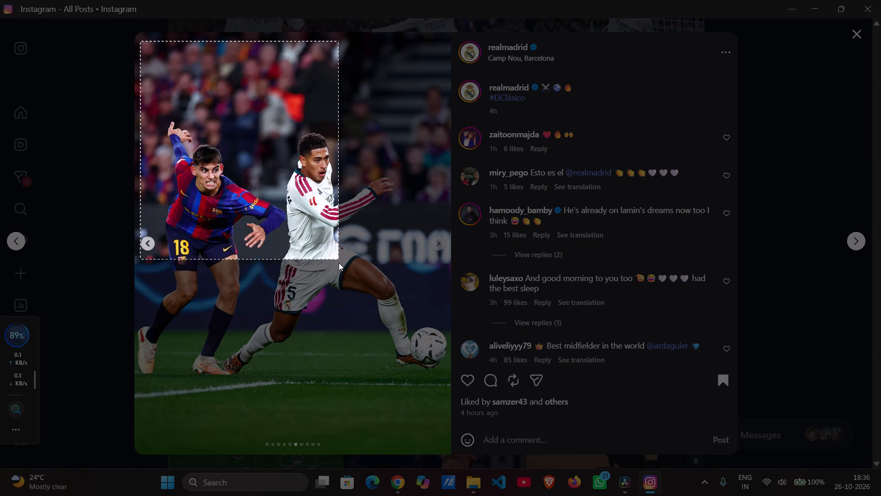
drag(339, 263, 443, 410)
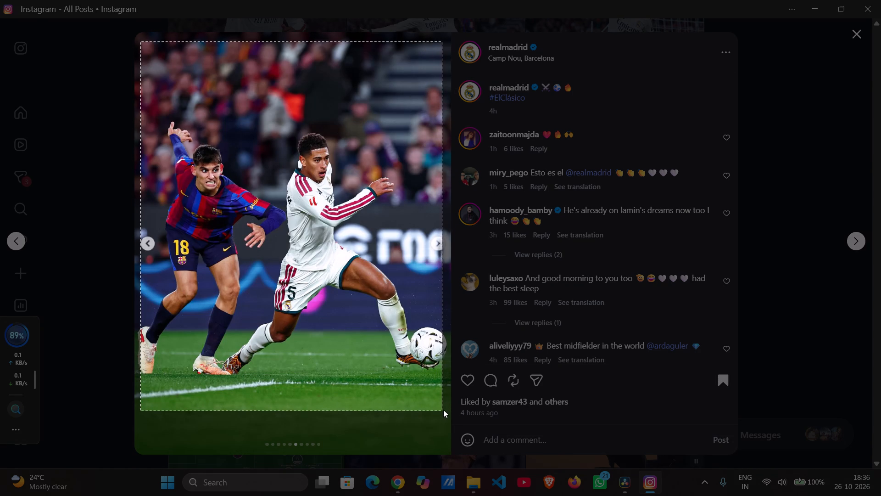
drag(443, 410, 447, 438)
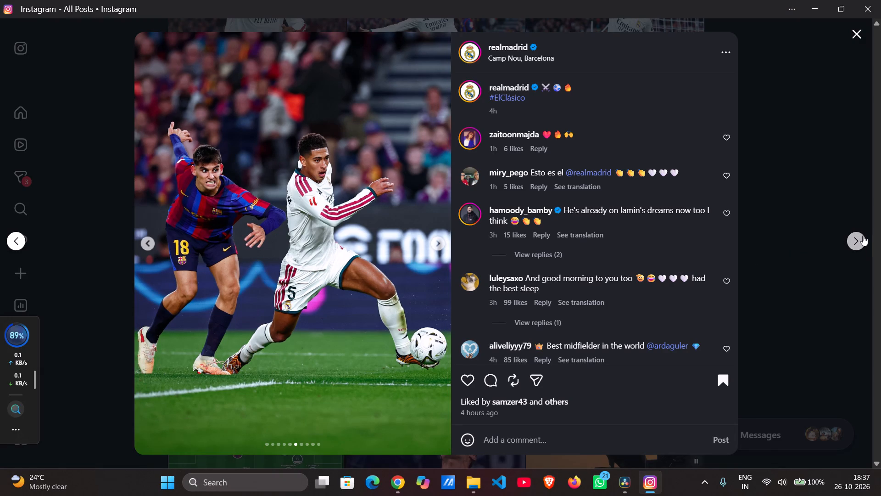
Move on past the green-bib post to the saved 7y_kr Mourinho reel, copy its link, and close it.
click(862, 236)
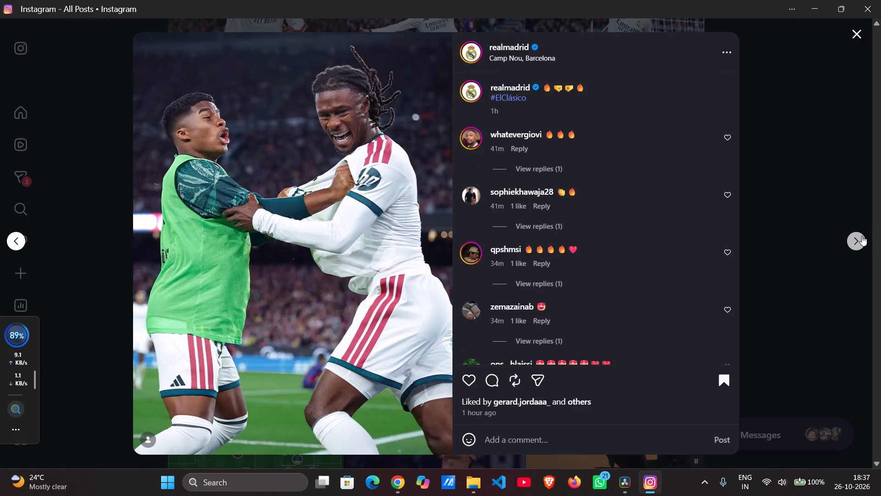
click(862, 236)
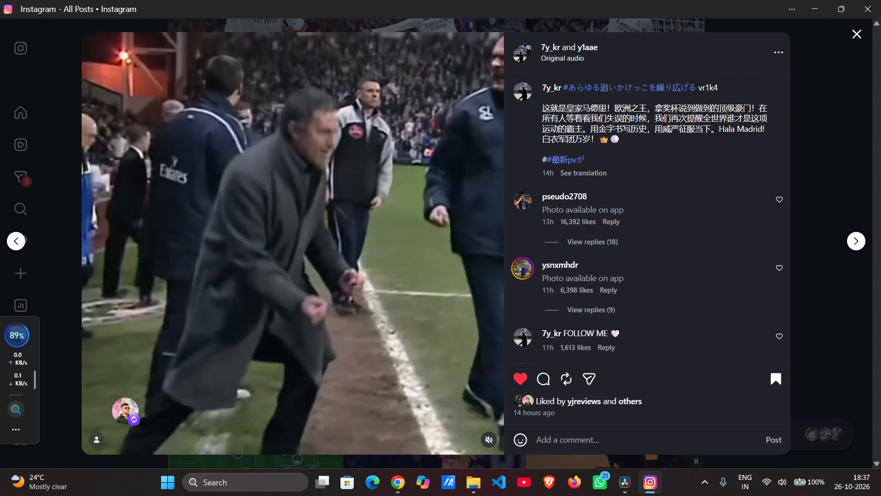
click(775, 54)
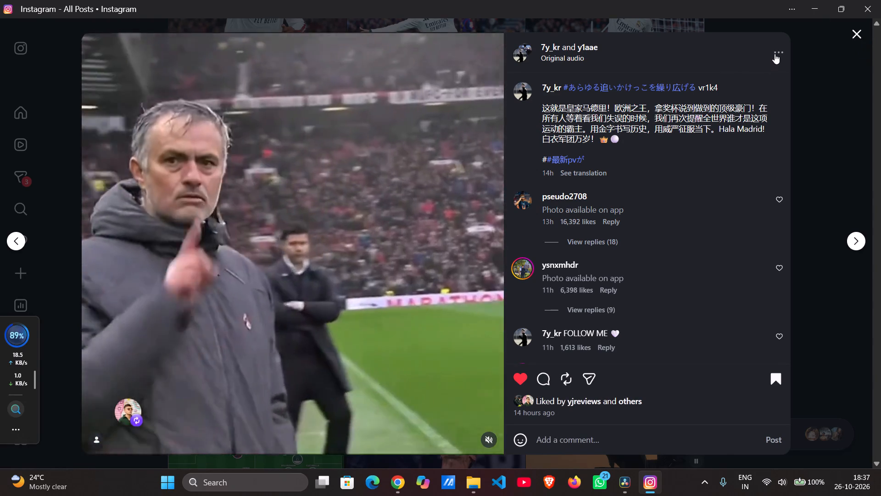
click(445, 198)
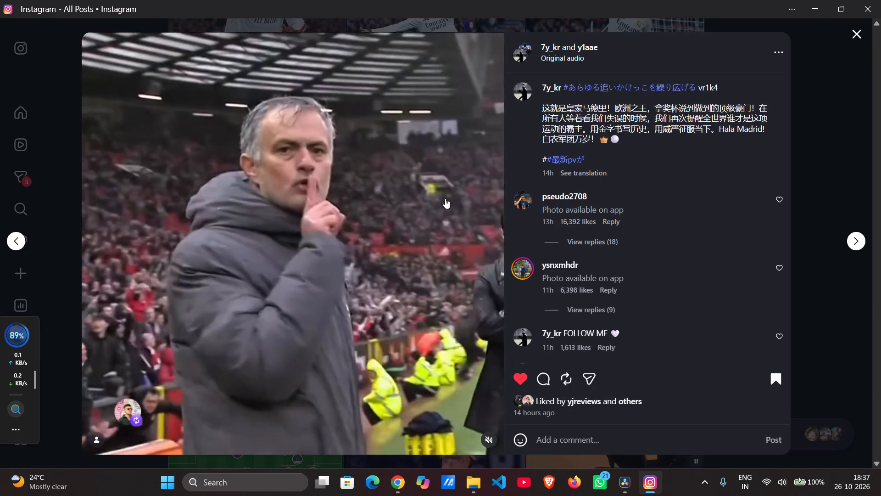
click(854, 35)
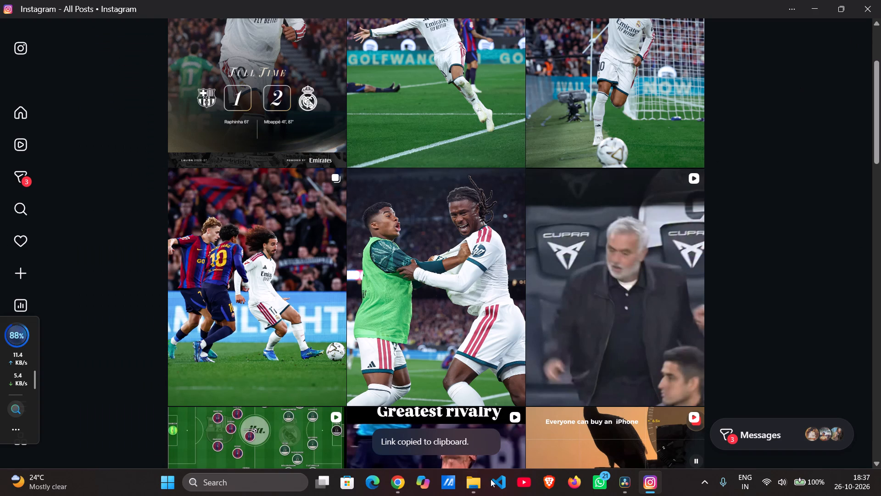
Switch to Chrome, search Google for instavideosave in a new tab, and open the site from the results.
click(401, 484)
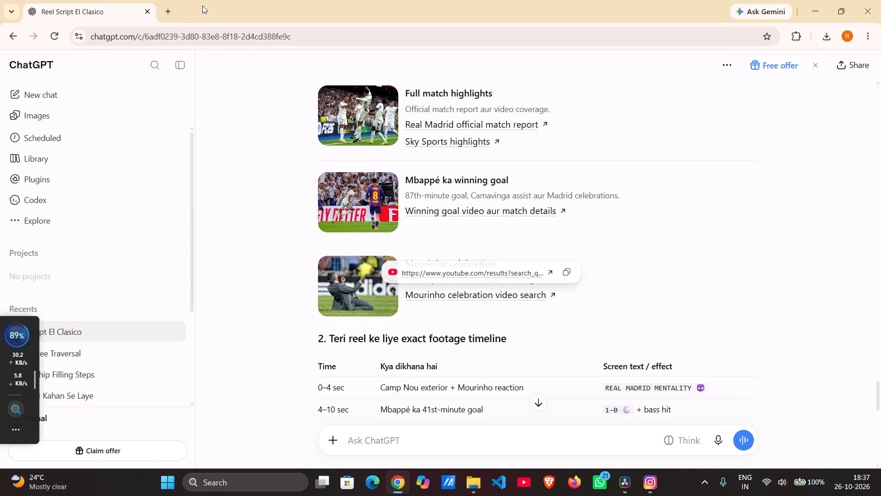
click(166, 11)
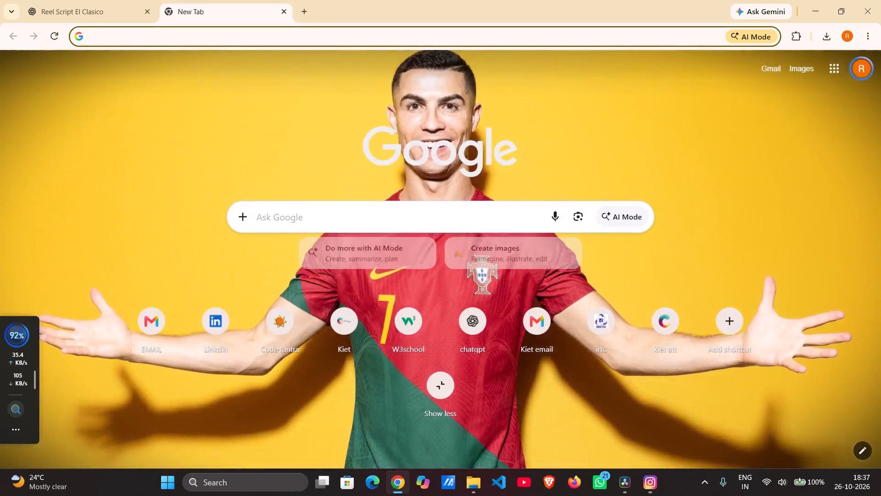
click(282, 208)
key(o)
key(BackSpace)
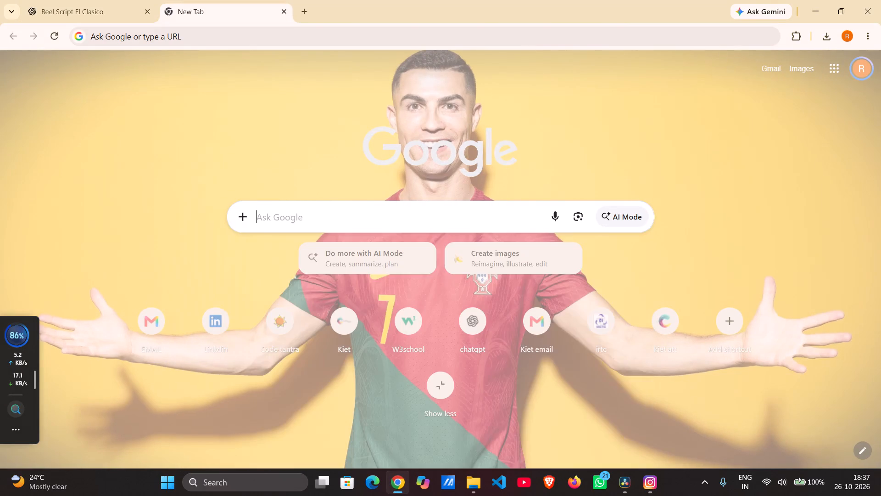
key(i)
click(309, 270)
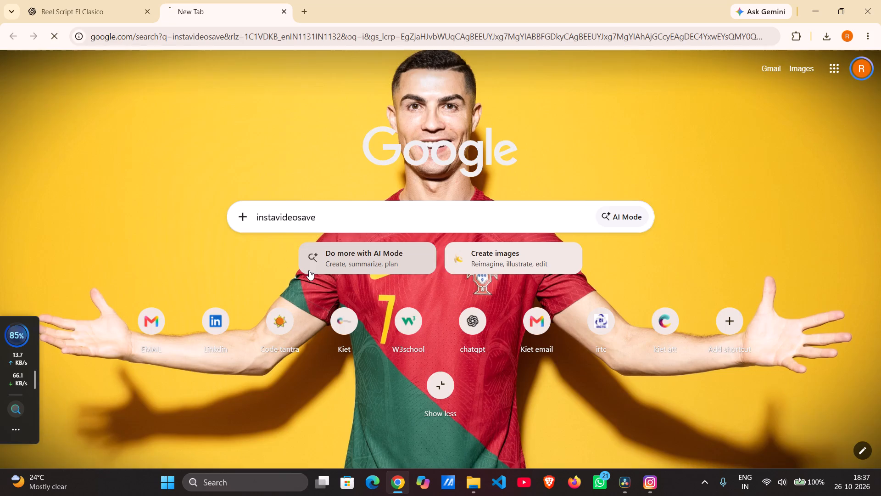
click(225, 180)
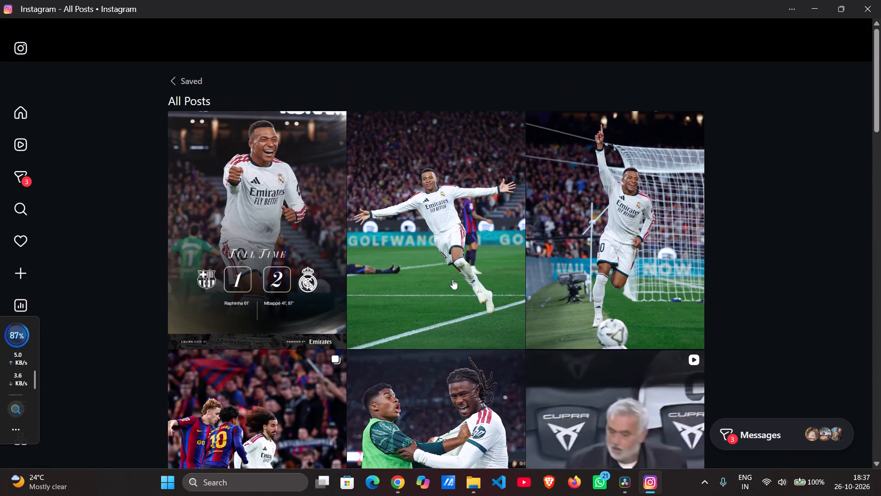
Close the Instagram window and the Downloads folder window, and switch to the New Project 3 edit in DaVinci Resolve.
scroll(452, 279, up, 1)
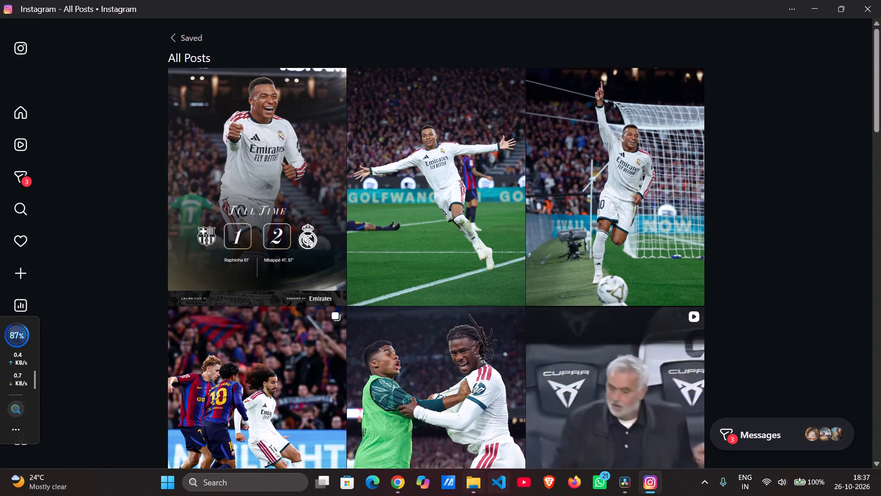
click(877, 0)
click(507, 485)
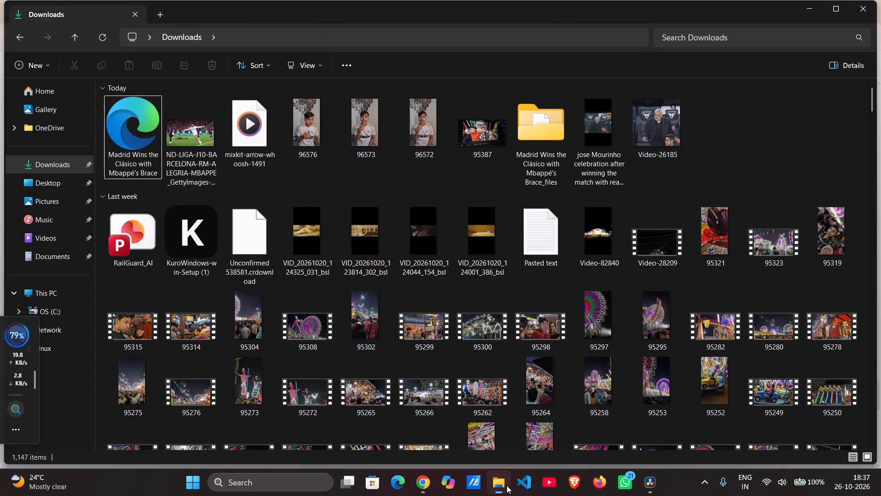
click(138, 14)
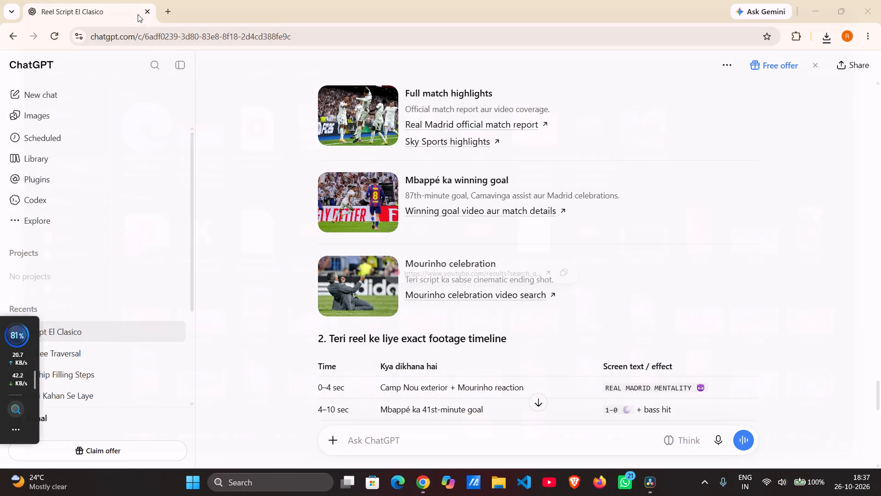
click(649, 488)
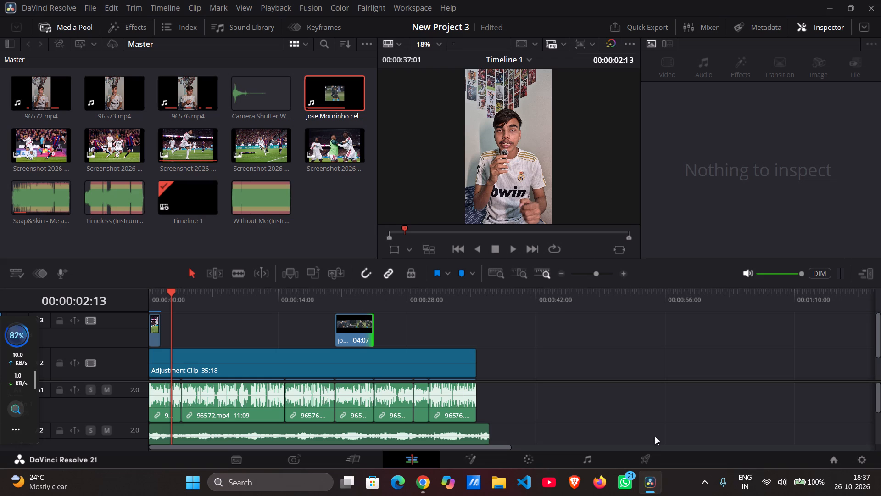
Import the Video-26185 file from the Downloads folder into the media pool.
right_click(311, 210)
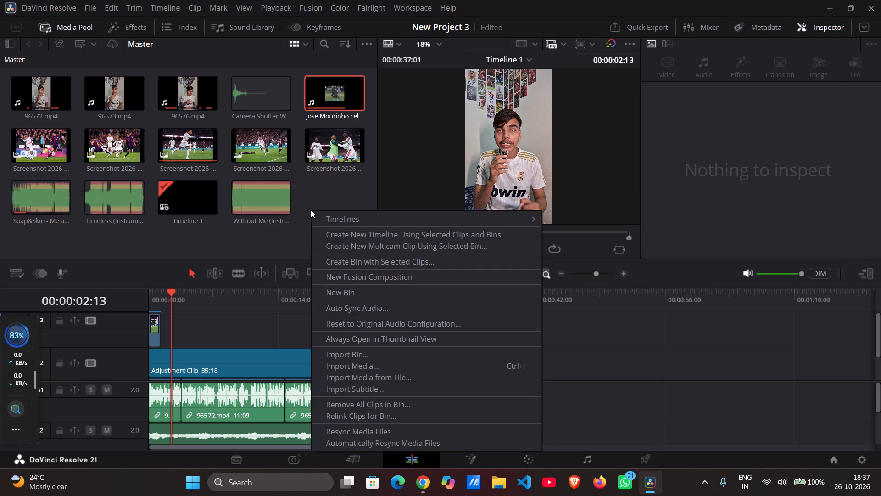
click(334, 363)
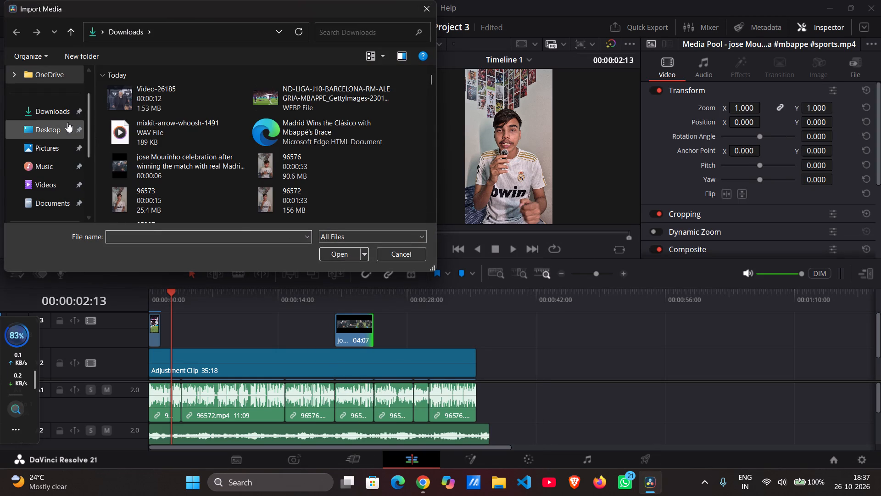
click(60, 115)
click(140, 100)
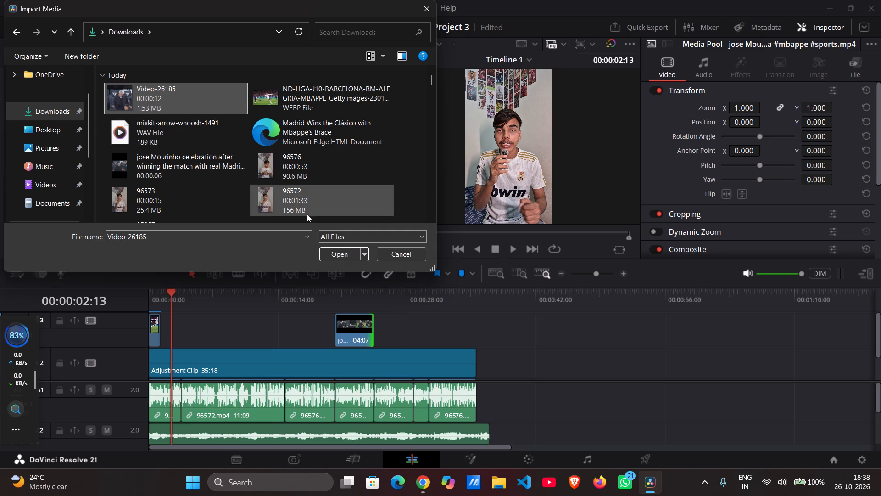
click(337, 251)
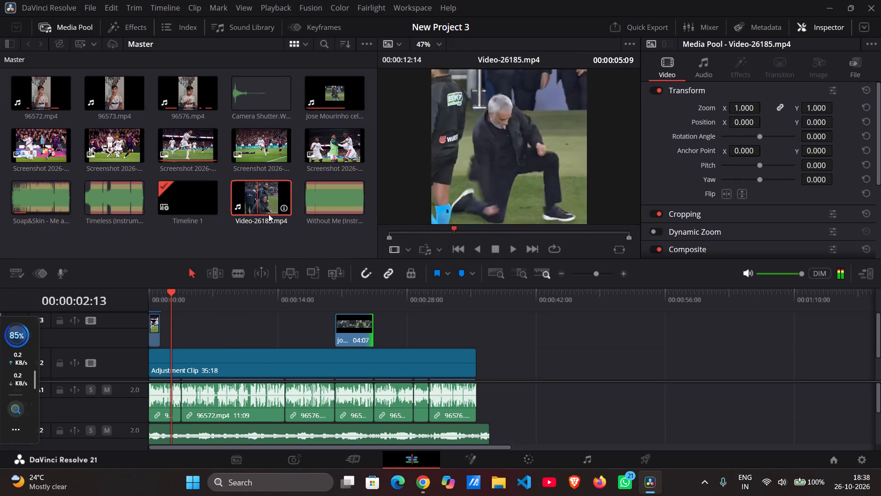
Place only the video of Video-26185.mp4 on video track 3, in the empty space after the jose Mourinho clip.
scroll(327, 249, down, 1)
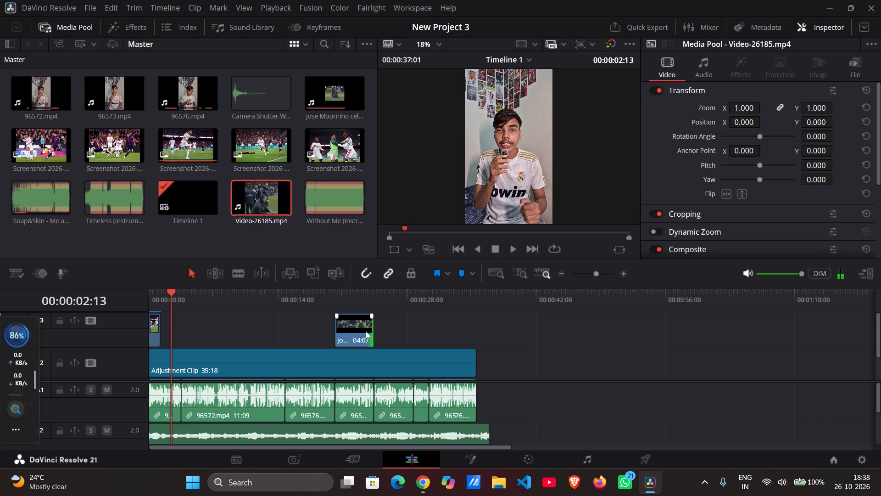
double_click(260, 201)
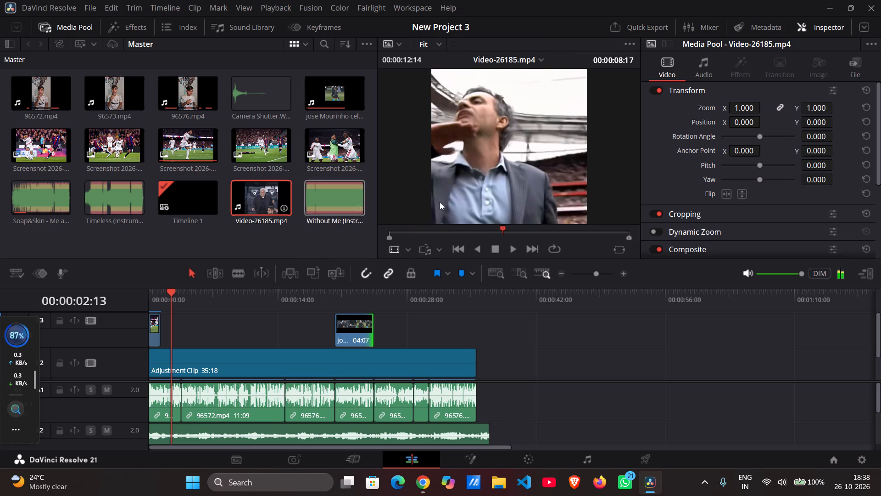
drag(493, 210, 422, 318)
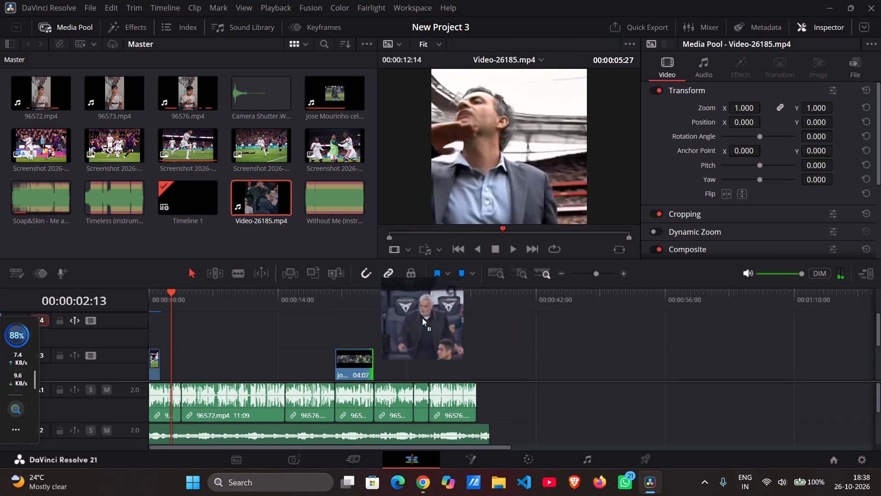
drag(422, 318, 403, 337)
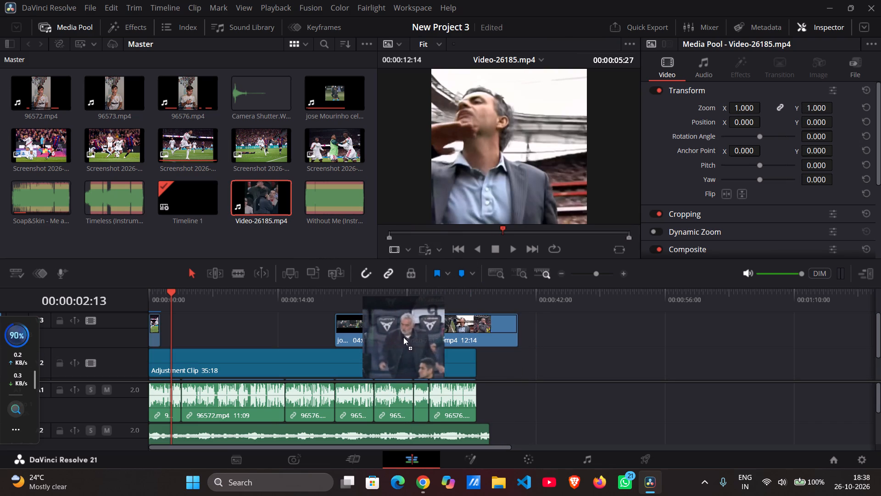
drag(403, 337, 403, 337)
Delete the jose Mourinho clip from video track 3 and move Video-26185.mp4 into its place, starting at the same cut.
click(361, 328)
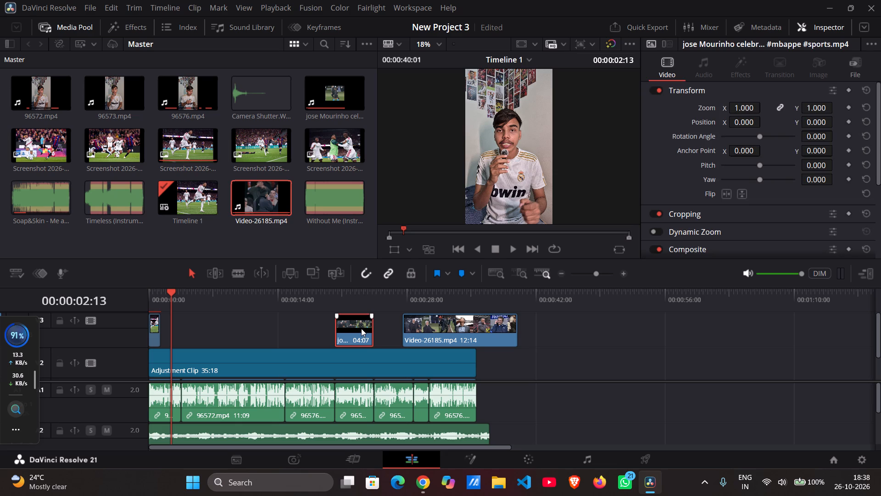
key(Delete)
click(385, 334)
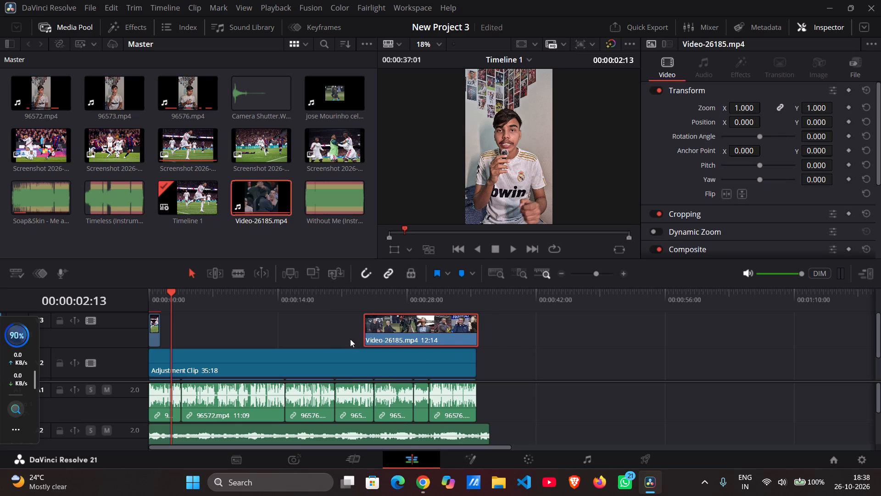
drag(388, 334, 355, 333)
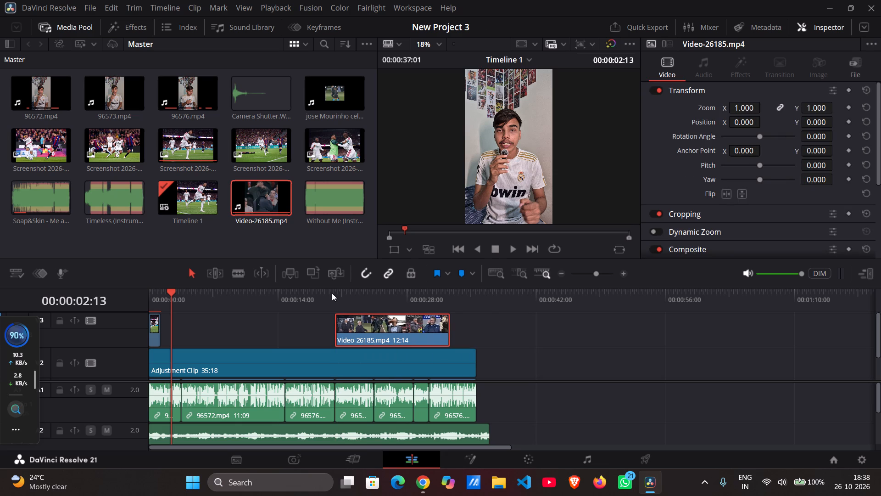
Shift Video-26185.mp4 slightly earlier on track 3 and trim its start by 00:29 to the audio cut, making it 11:15 long.
click(329, 292)
key(space)
key(space)
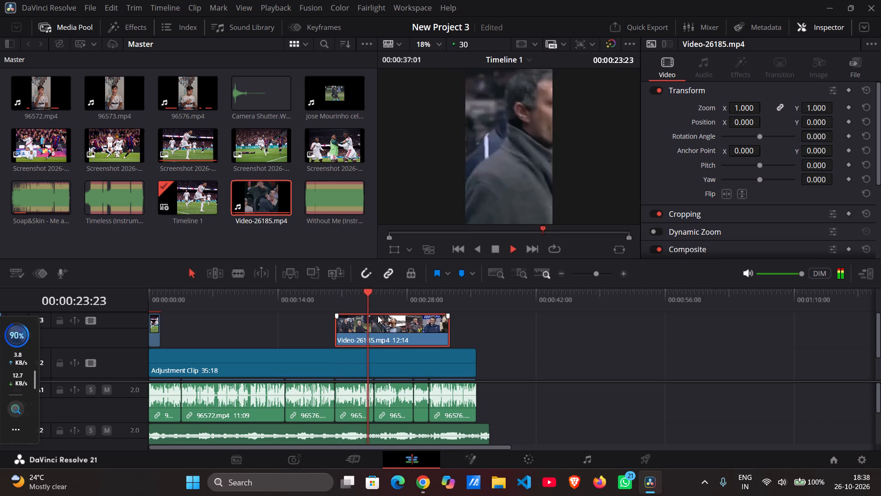
key(space)
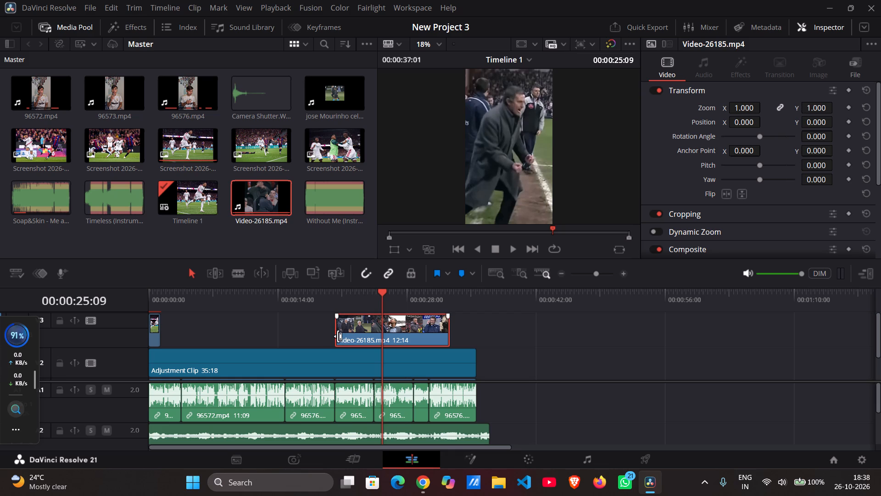
drag(384, 293, 445, 293)
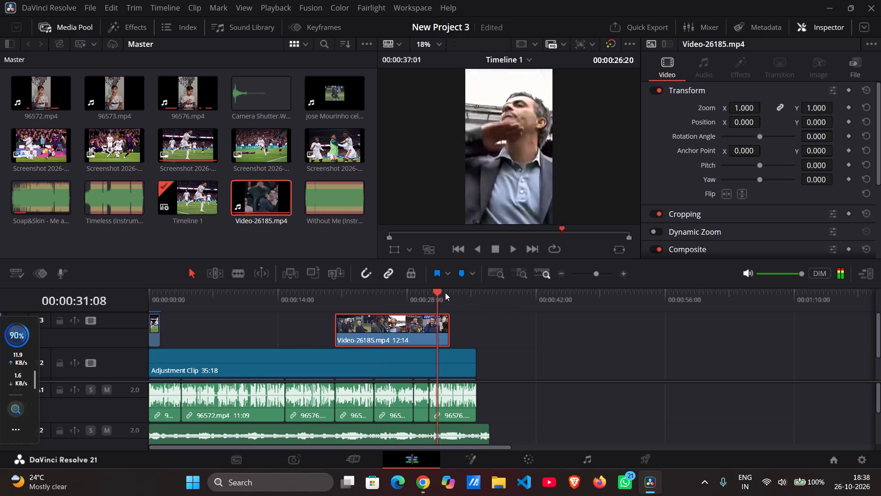
drag(445, 293, 468, 295)
drag(368, 329, 355, 332)
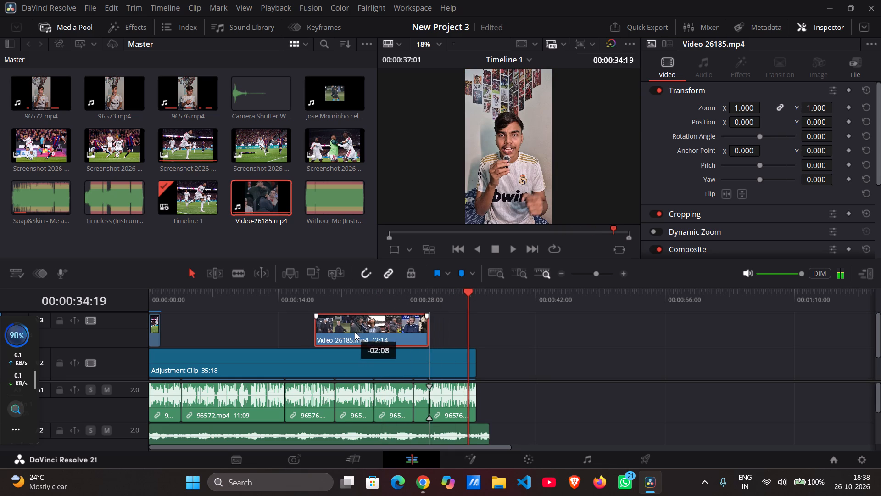
drag(355, 332, 359, 332)
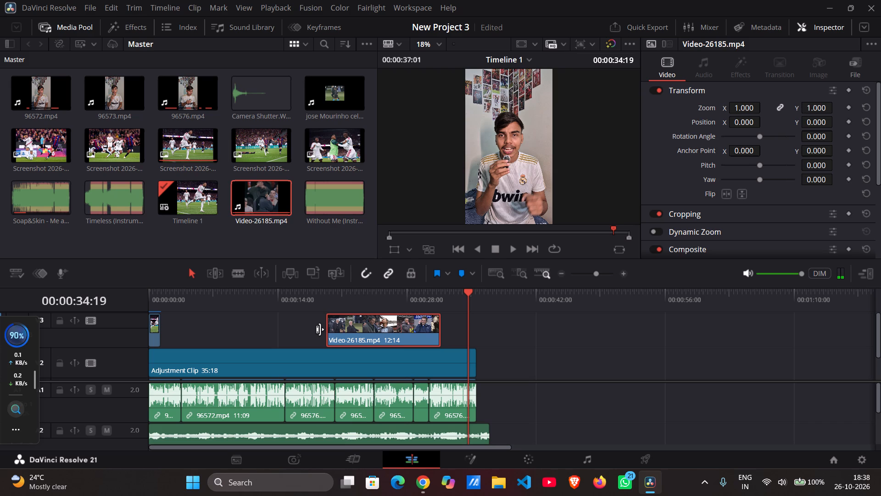
drag(326, 332, 331, 333)
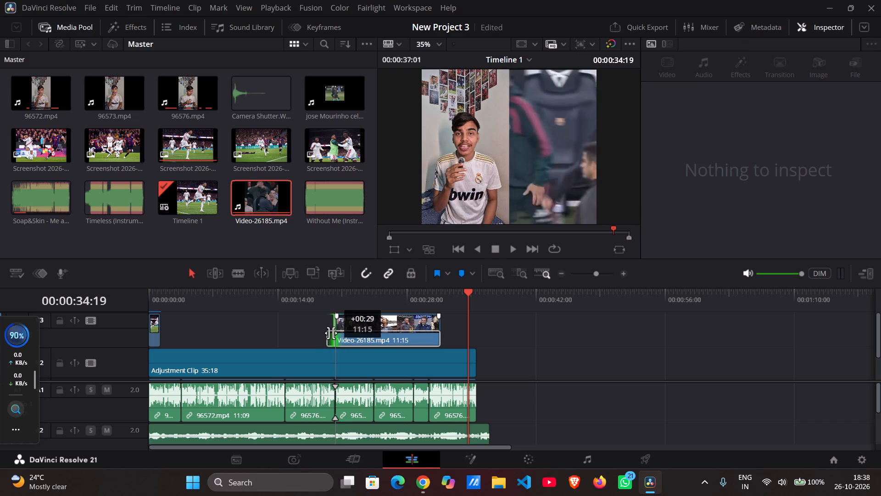
drag(331, 333, 331, 333)
Trim the end of Video-26185.mp4 on track 3 back to the next audio cut, making the clip 04:07 long.
click(327, 300)
key(space)
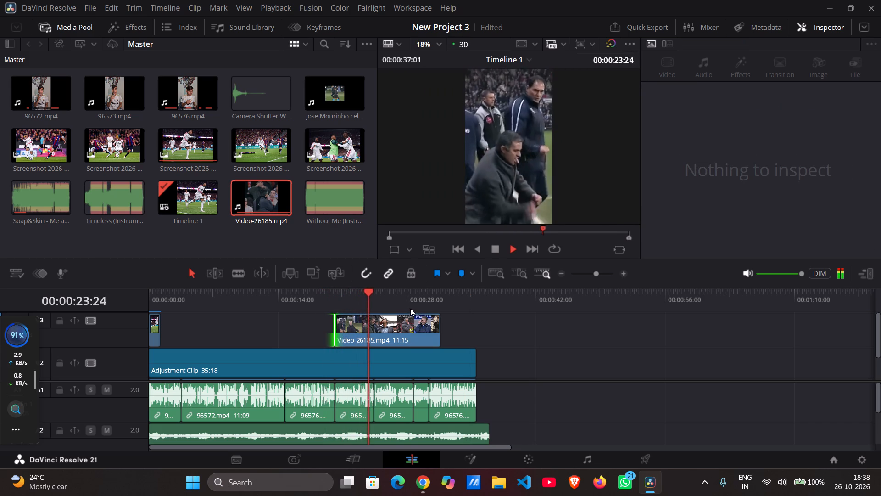
key(space)
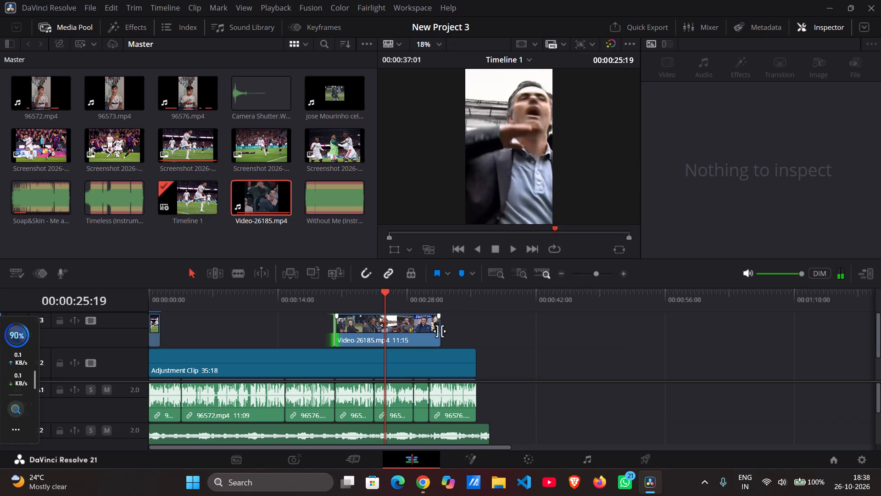
click(479, 327)
drag(387, 299, 454, 304)
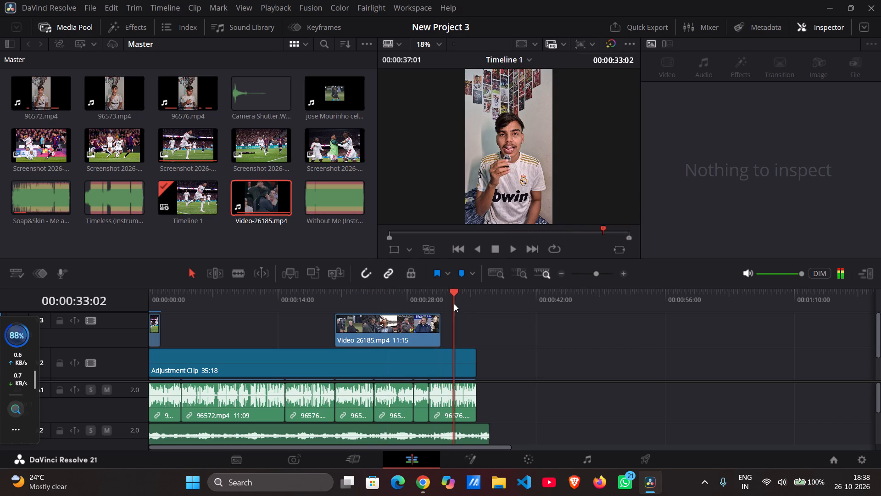
click(413, 331)
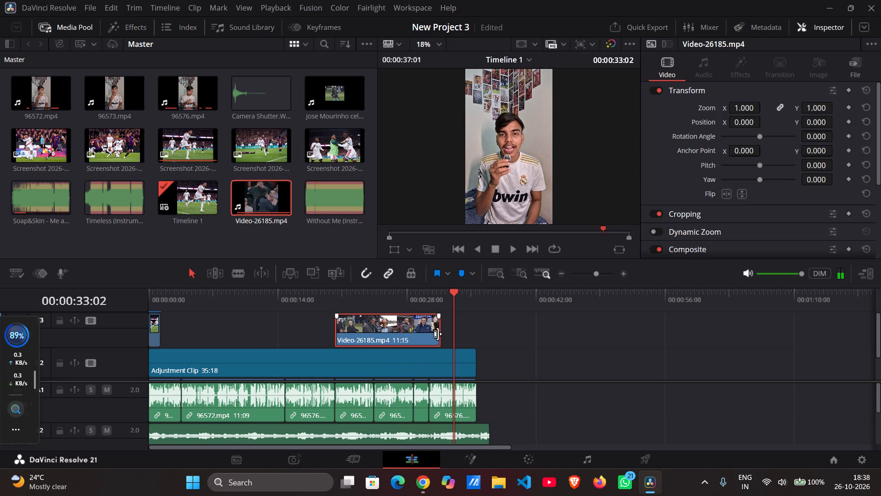
drag(438, 334, 374, 339)
Play the timeline from just before Video-26185.mp4 to check the trimmed overlay and the talking section that follows it.
click(330, 300)
key(space)
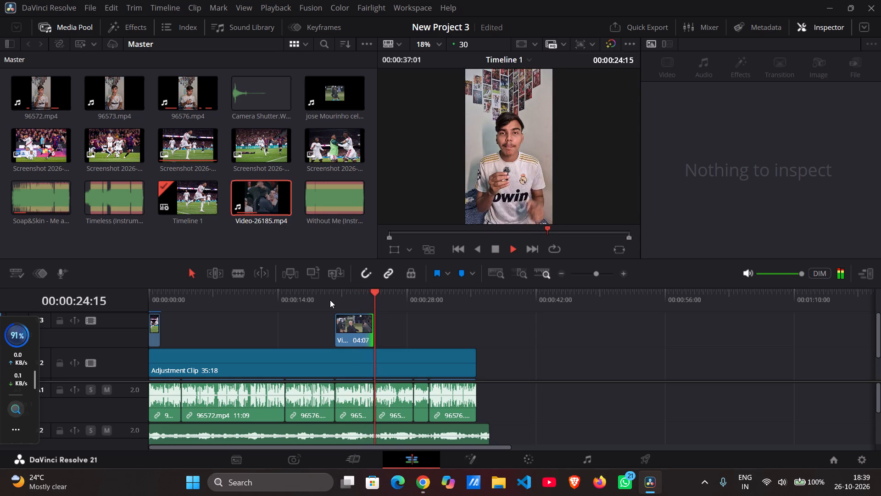
click(395, 332)
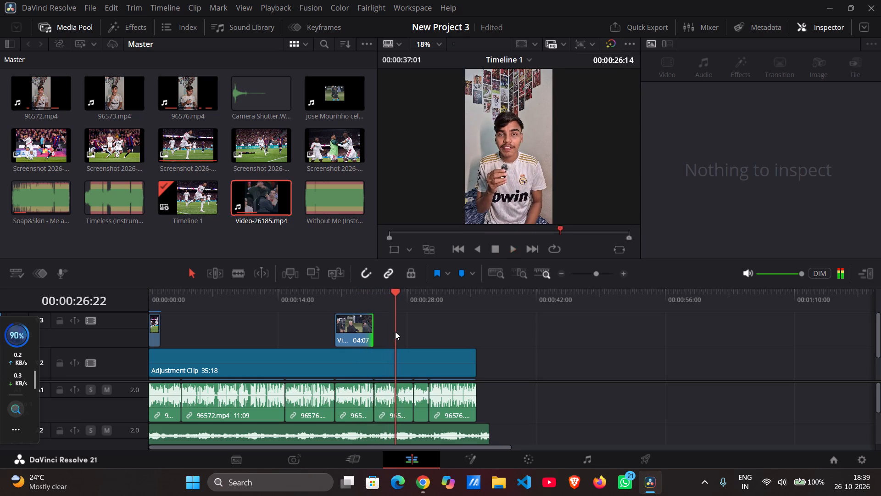
click(399, 331)
click(273, 327)
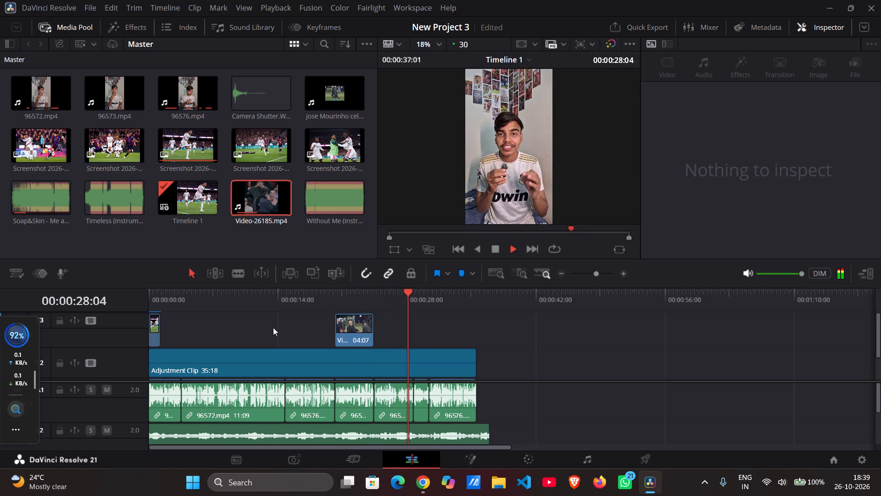
click(395, 341)
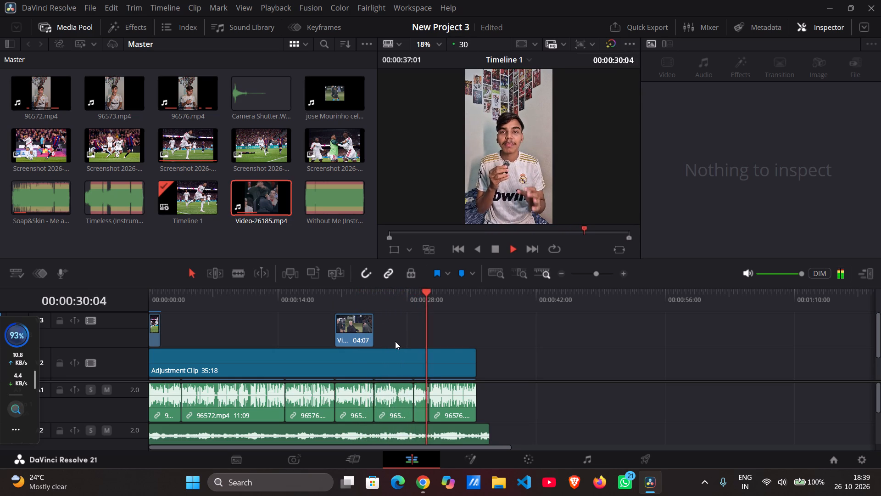
scroll(407, 332, down, 1)
key(space)
scroll(407, 324, up, 1)
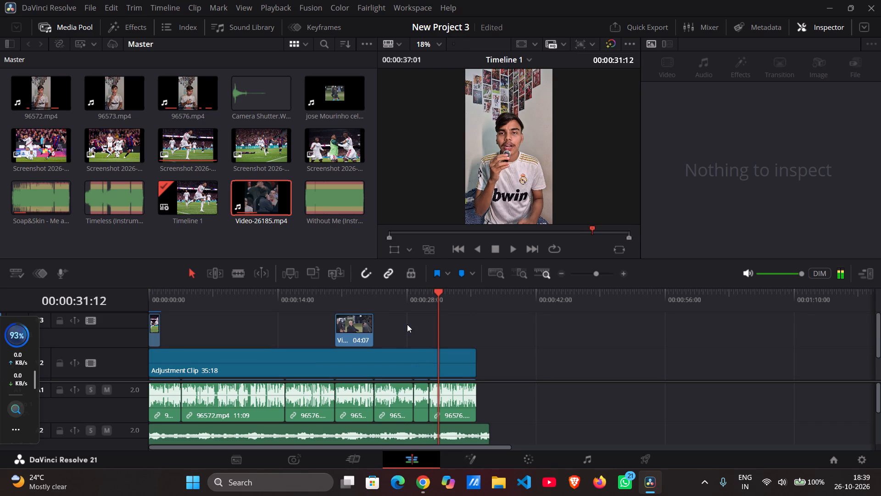
scroll(407, 324, up, 1)
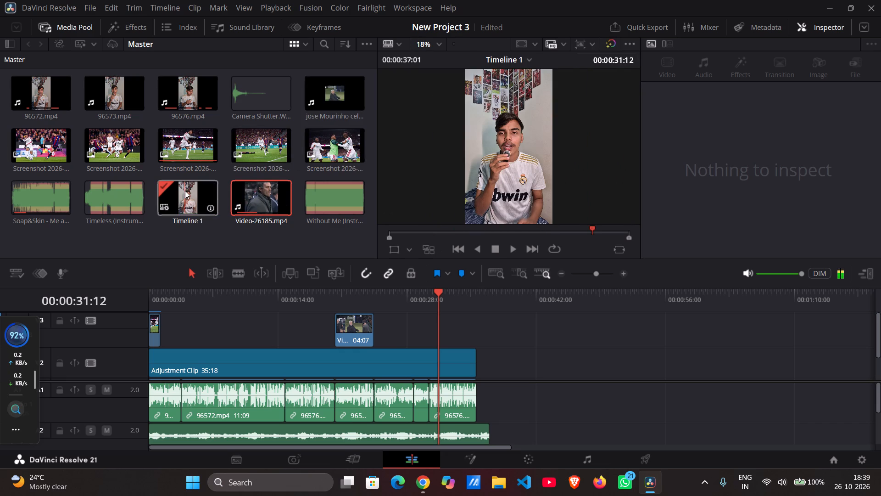
Place only the video of the jose Mourinho clip on track 3 above the short audio segment after 00:00:28, trimming its end to about 00:00:31.
scroll(185, 191, up, 1)
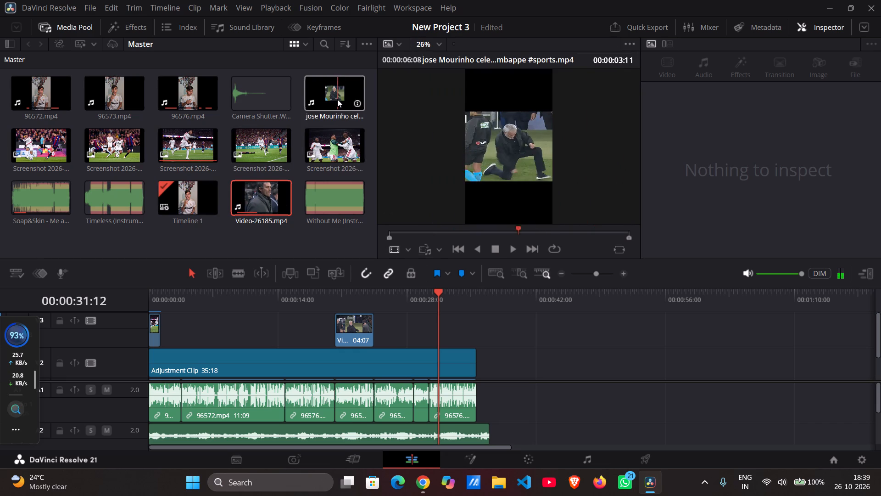
double_click(339, 99)
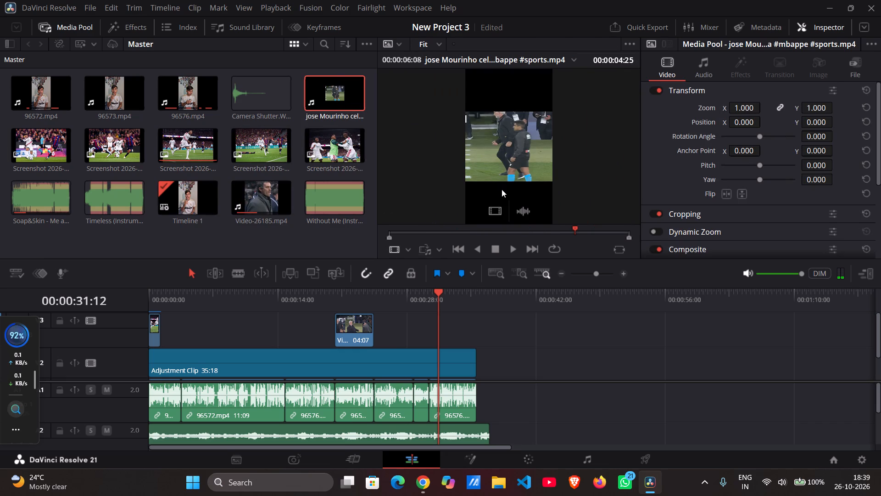
drag(490, 209, 411, 333)
drag(466, 331, 430, 336)
click(416, 334)
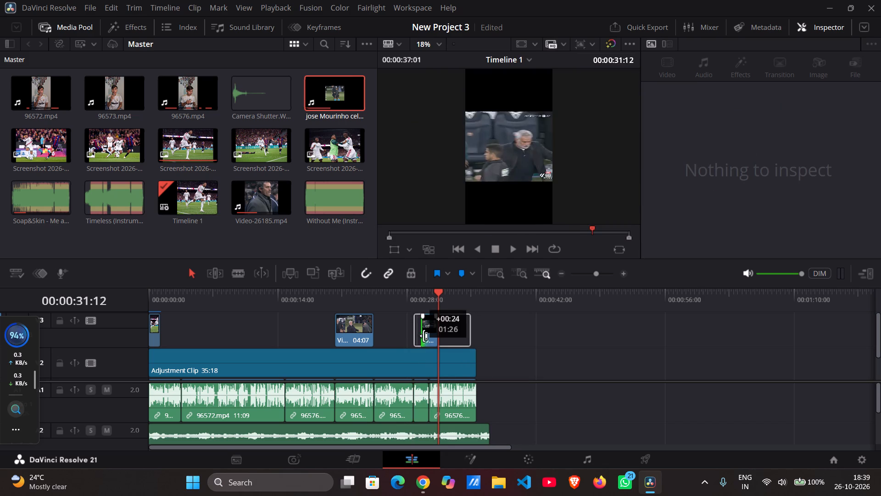
Play the timeline from just before the jose Mourinho overlay, and again from the start of Video-26185.mp4, to check both overlays' timing.
click(403, 293)
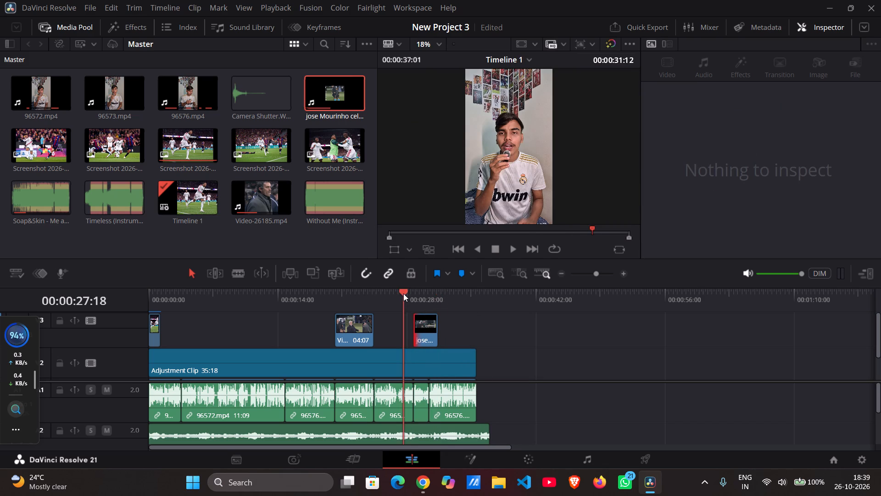
key(space)
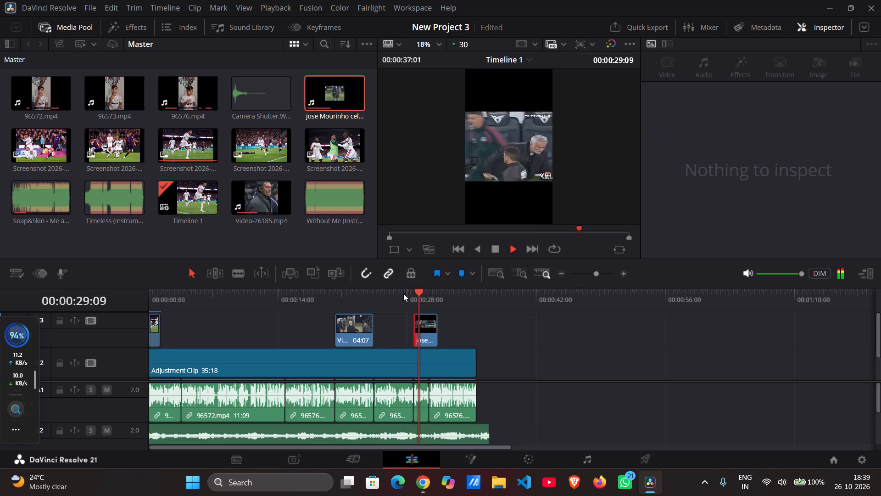
key(space)
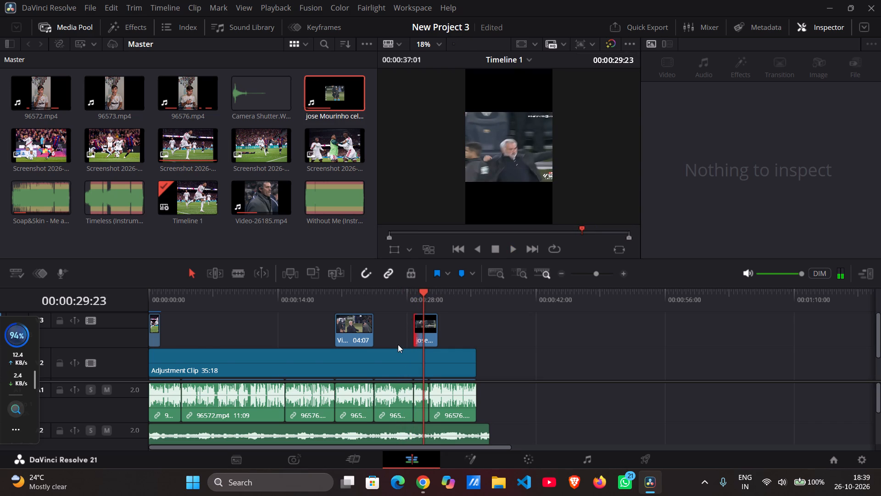
click(334, 293)
key(space)
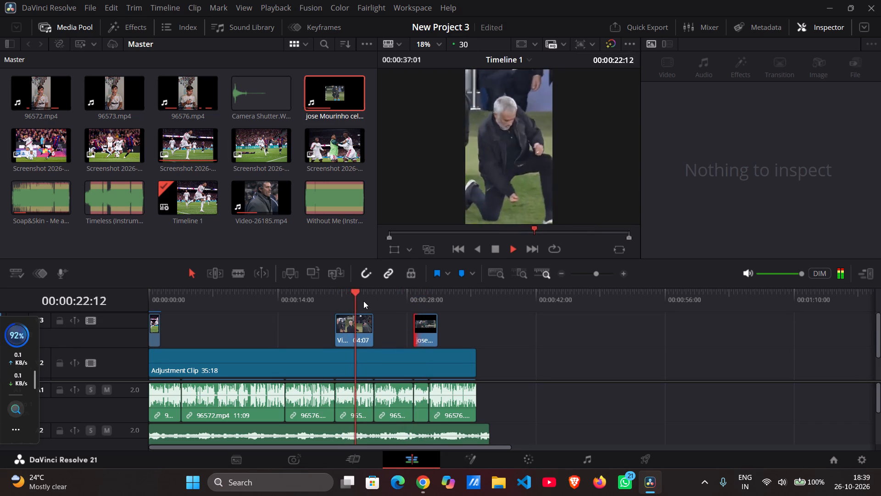
scroll(358, 306, down, 1)
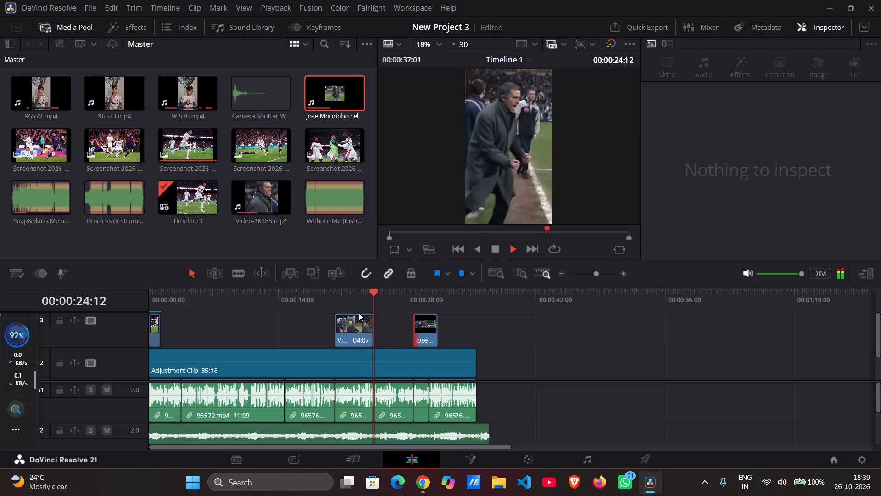
scroll(391, 344, down, 1)
scroll(426, 334, up, 1)
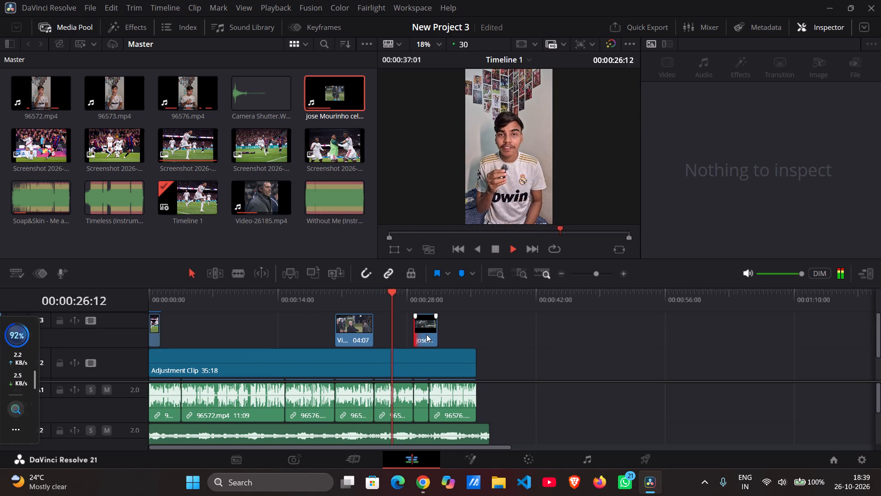
scroll(426, 334, up, 1)
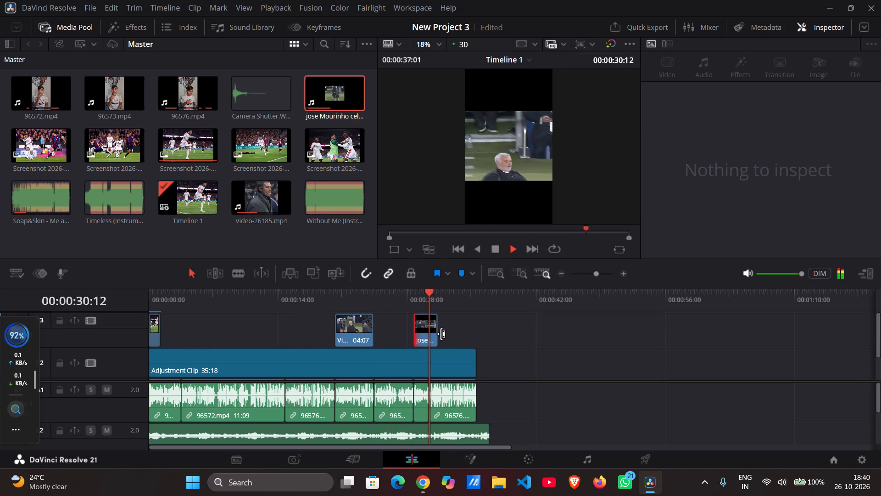
scroll(441, 334, down, 1)
key(space)
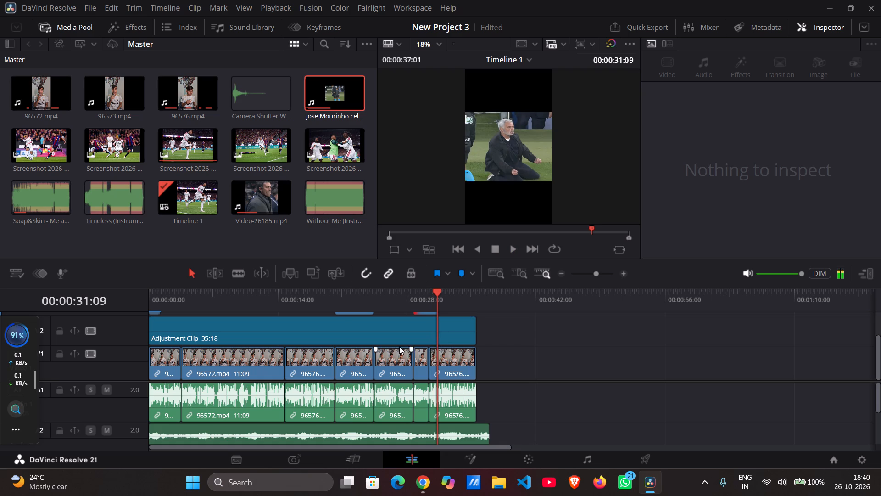
Replay from the middle of Video-26185.mp4 through the talking section to judge where the jose Mourinho overlay should begin.
scroll(399, 346, up, 1)
click(356, 300)
key(space)
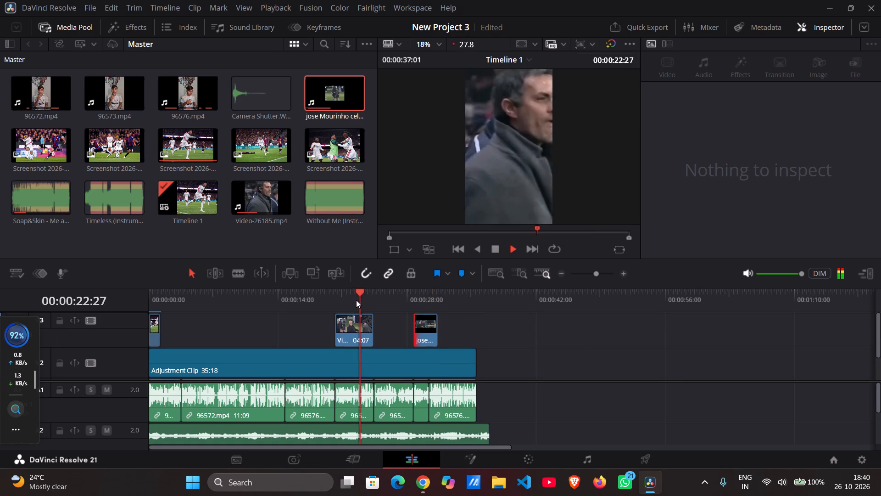
scroll(423, 337, down, 1)
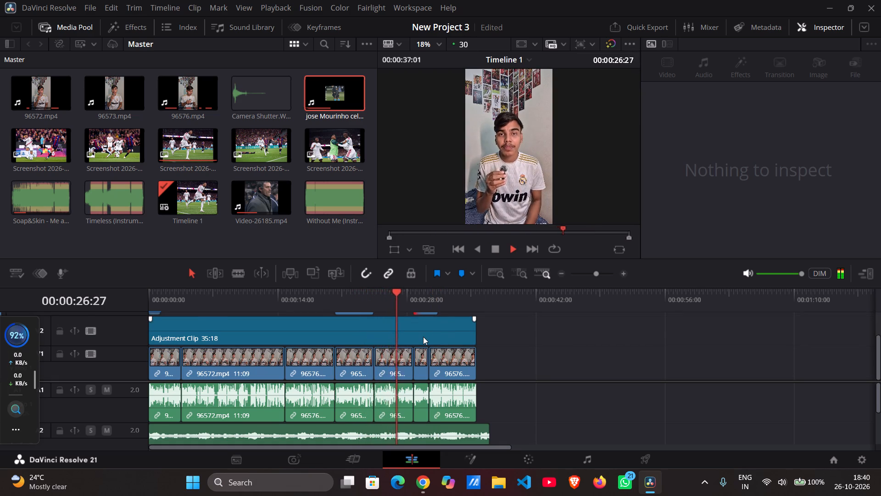
key(space)
scroll(423, 337, down, 1)
key(space)
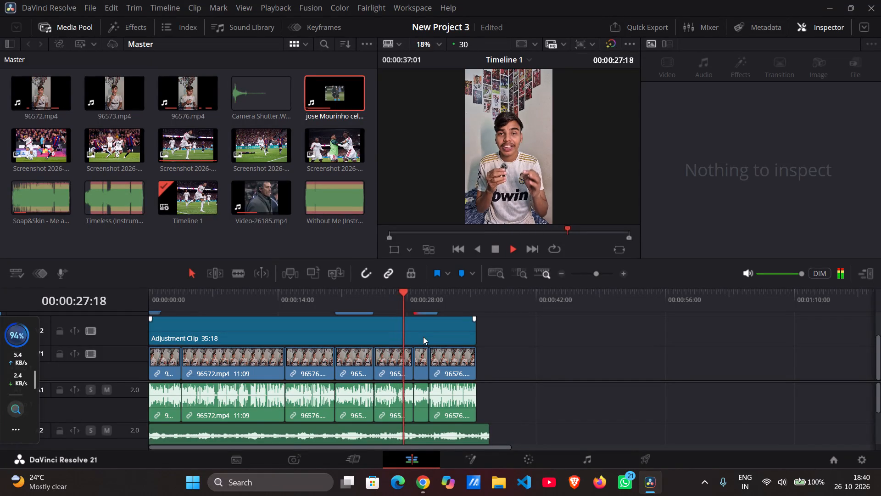
key(space)
scroll(423, 337, up, 1)
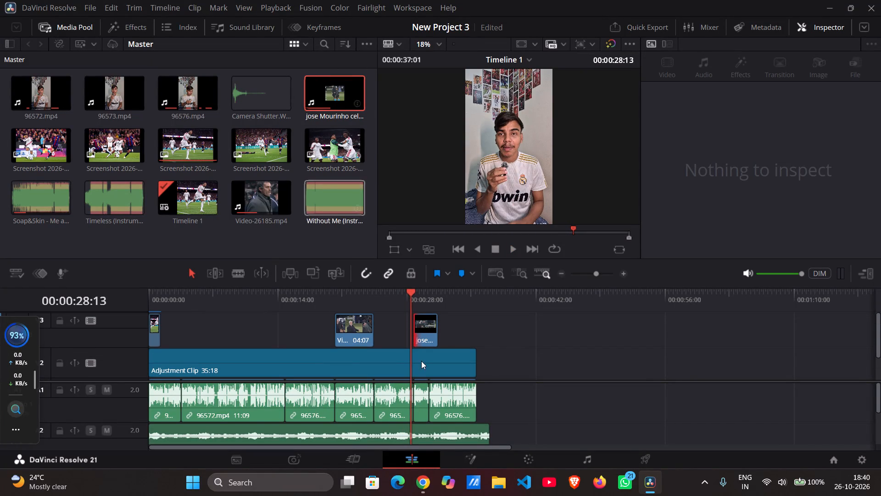
Move the jose Mourinho clip earlier on track 3 so it starts at 00:00:27:23 and ends at the audio cut, and play it back.
click(489, 341)
drag(413, 295, 439, 305)
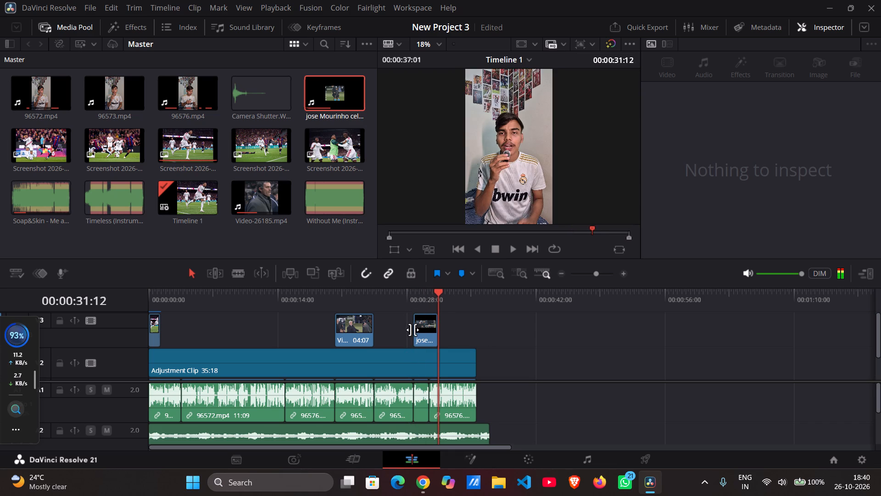
drag(414, 332, 397, 333)
drag(423, 339, 412, 338)
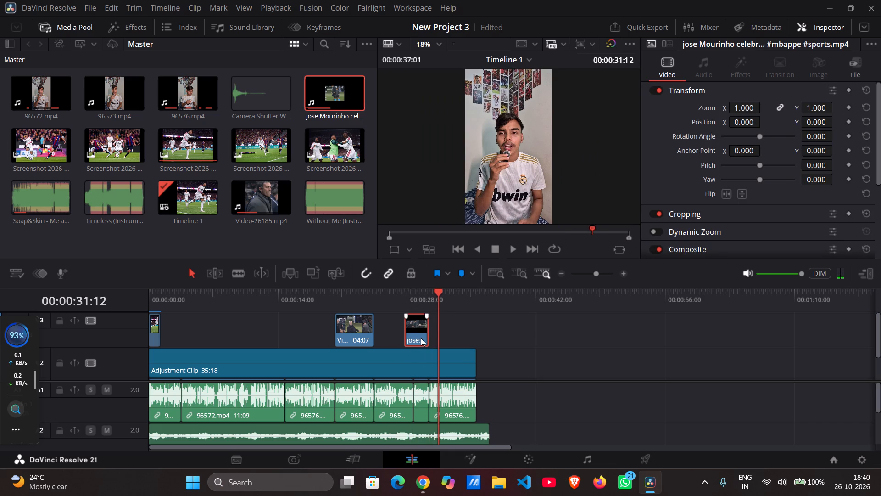
click(428, 335)
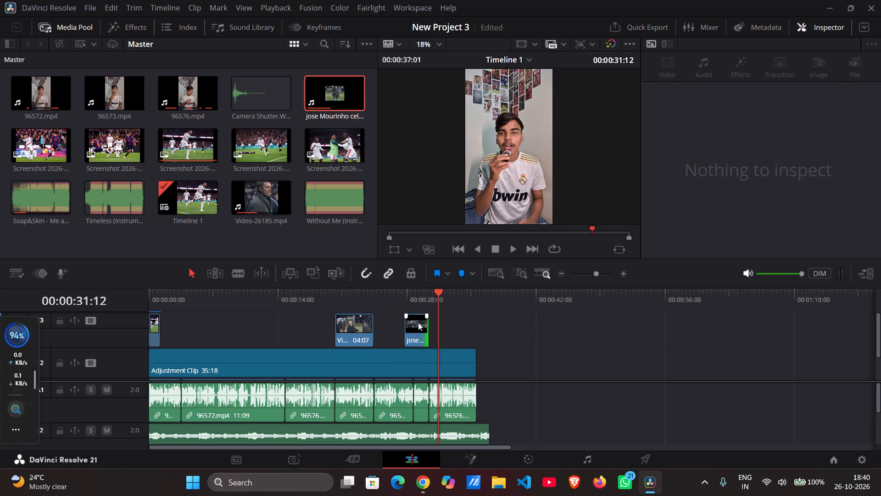
click(386, 296)
key(space)
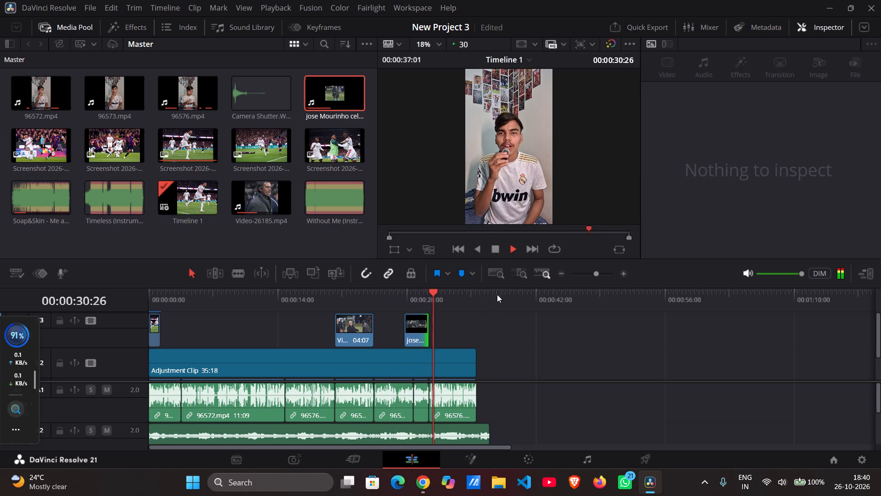
key(space)
scroll(271, 304, right, 1)
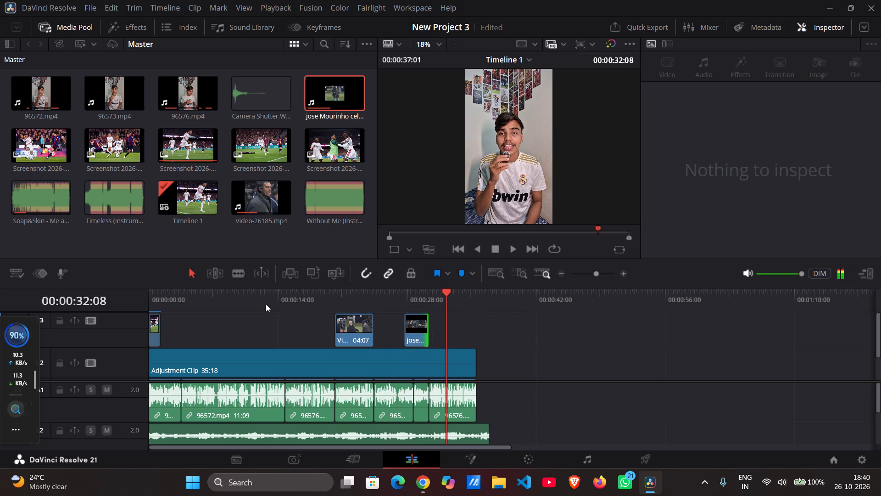
scroll(266, 304, right, 1)
right_click(207, 236)
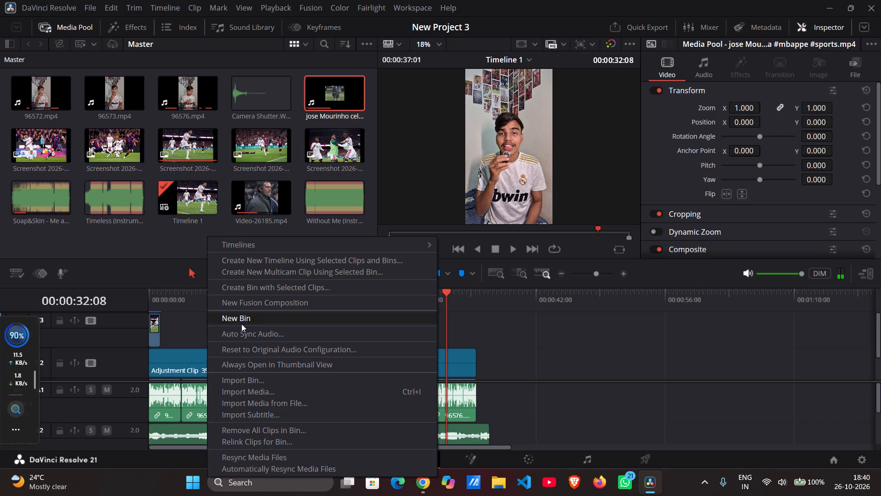
click(241, 392)
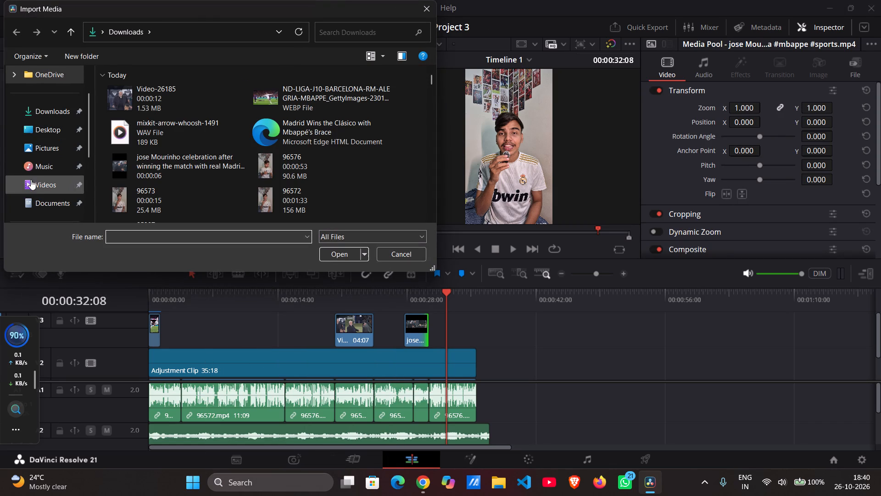
click(46, 203)
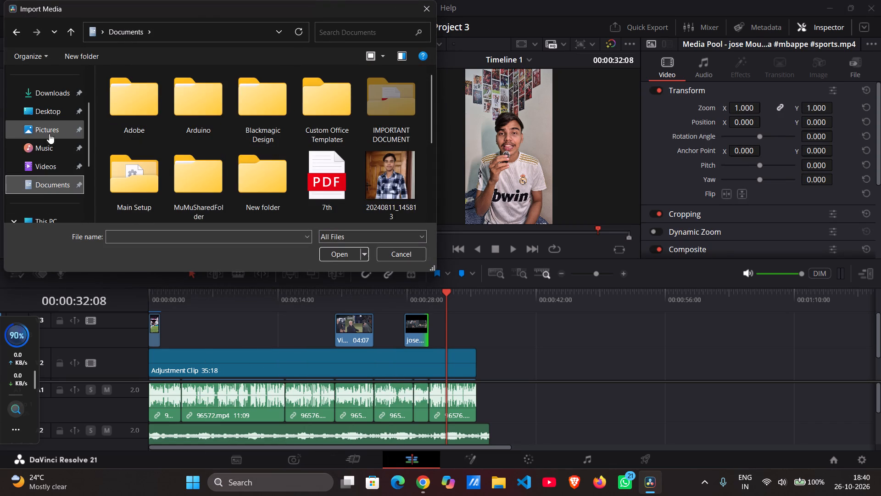
click(50, 130)
double_click(253, 111)
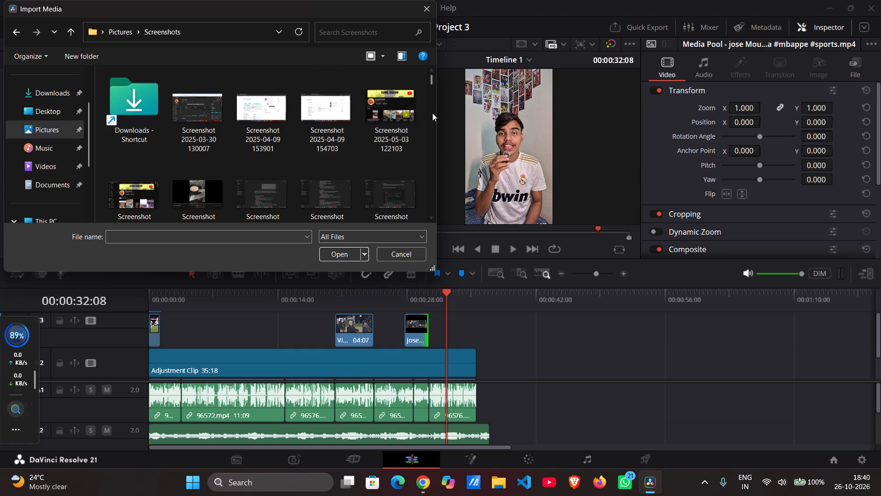
drag(430, 81, 426, 226)
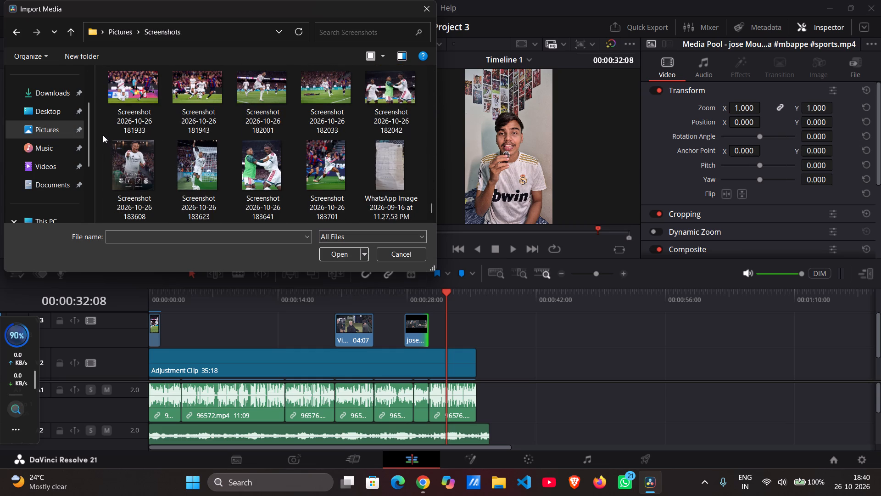
drag(103, 135, 120, 157)
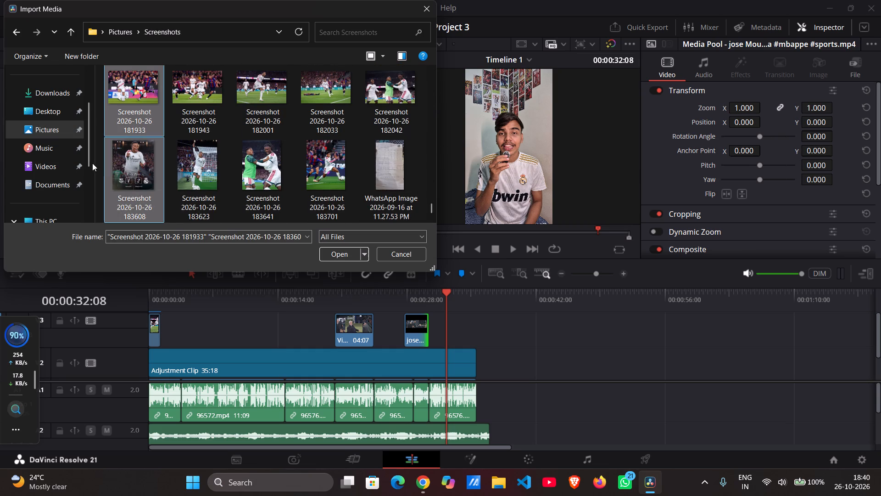
click(97, 169)
drag(99, 169, 283, 194)
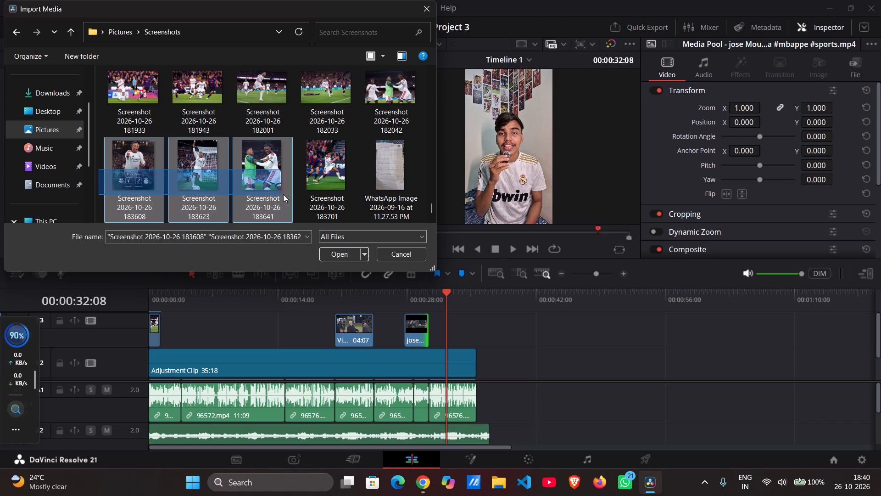
drag(283, 194, 316, 197)
click(336, 256)
scroll(286, 283, right, 3)
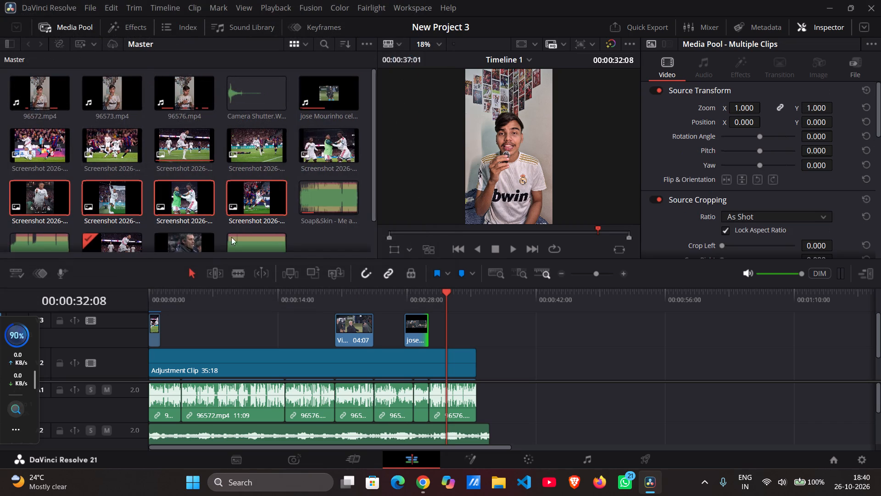
Look over the imported screenshots and scrub from the end of Video-26185.mp4 to the jose Mourinho clip's start at 00:00:27:23.
click(326, 236)
scroll(301, 222, down, 1)
scroll(120, 178, down, 1)
scroll(39, 159, right, 1)
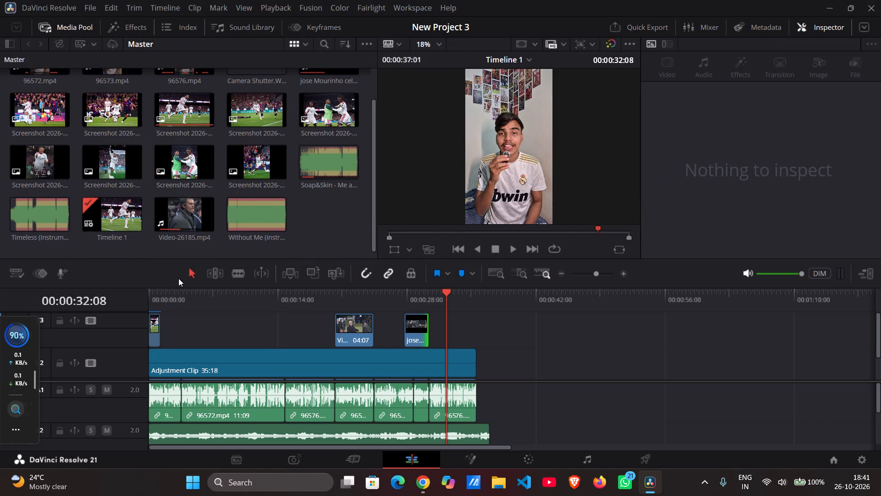
scroll(185, 280, up, 1)
drag(443, 299, 374, 299)
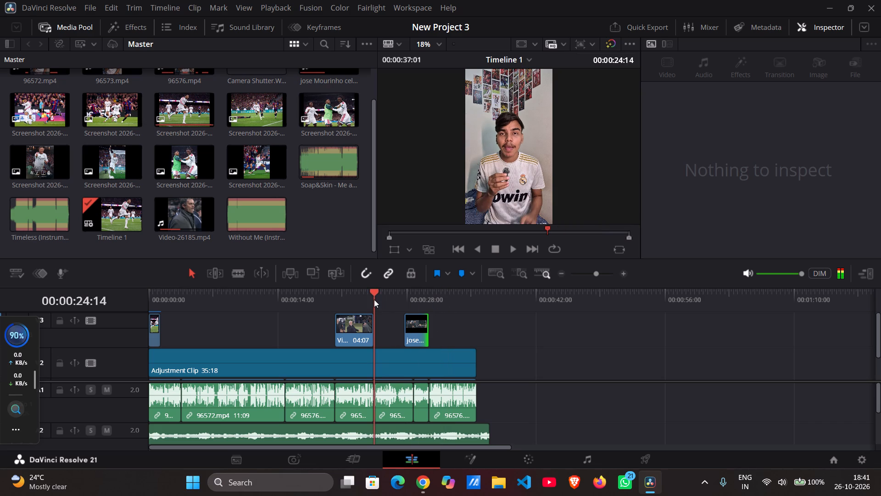
drag(374, 299, 404, 302)
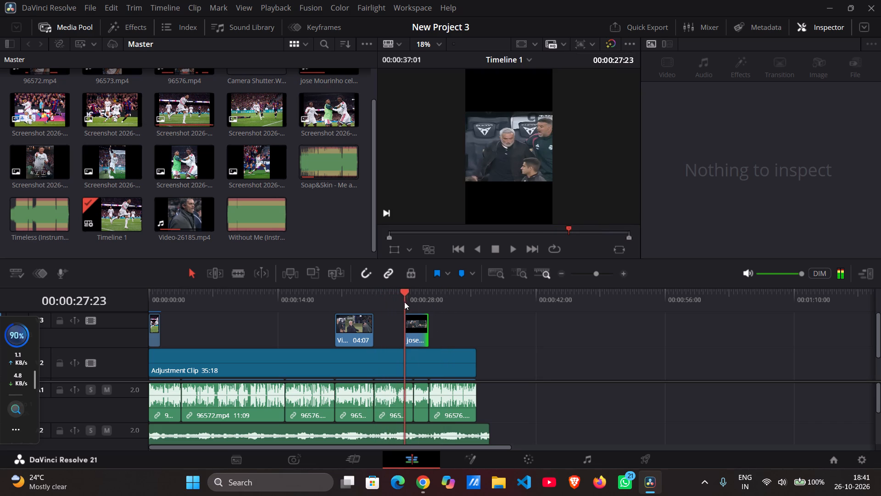
drag(404, 302, 399, 304)
Split the 96576.mp4 clip on video track 1 at 00:00:27:23, where the jose Mourinho overlay starts.
scroll(408, 309, down, 4)
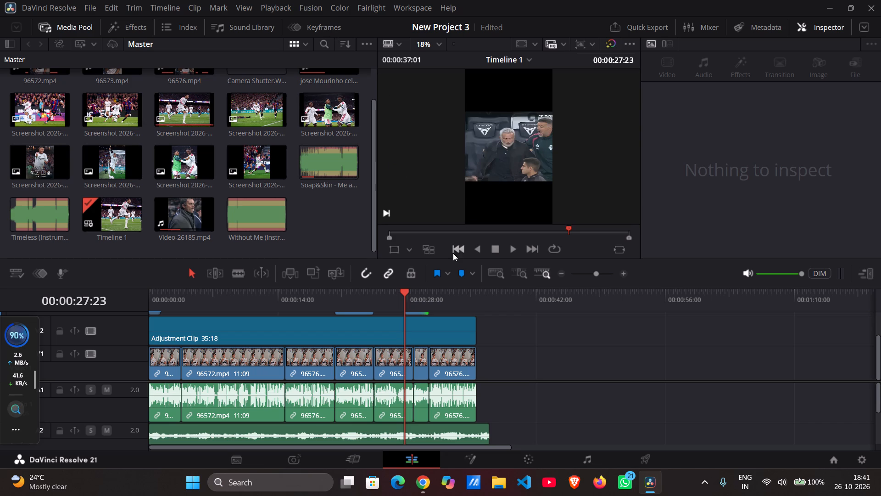
click(602, 272)
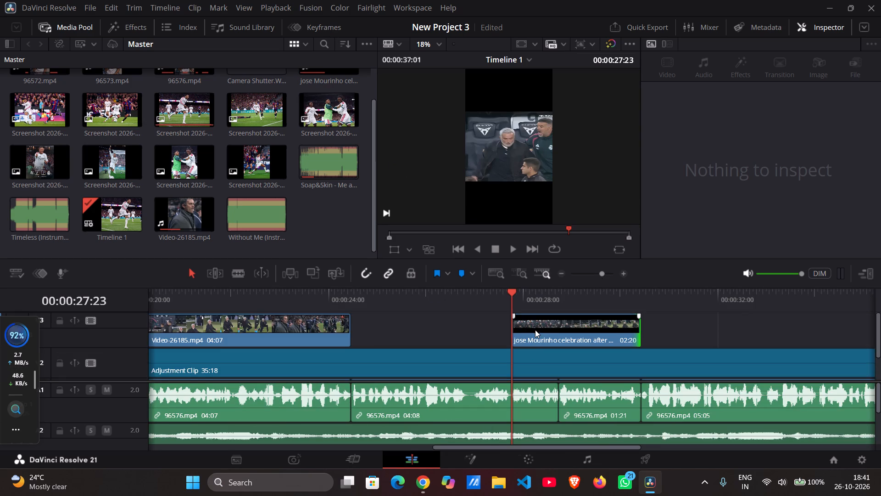
click(517, 300)
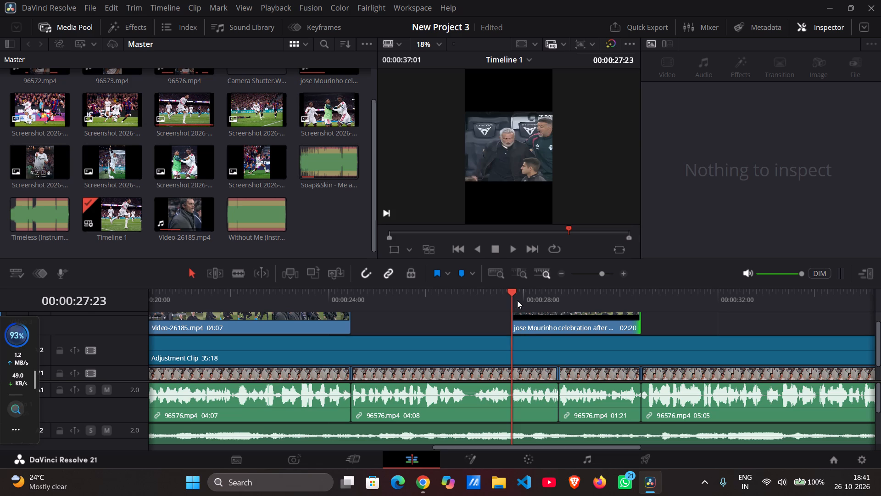
click(530, 327)
click(521, 375)
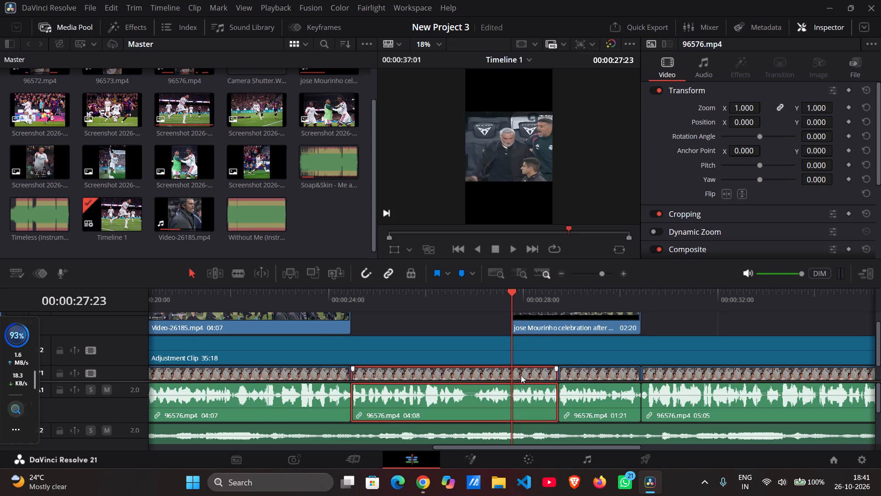
ctrl+scroll(523, 372, down, 2)
ctrl+scroll(446, 343, down, 2)
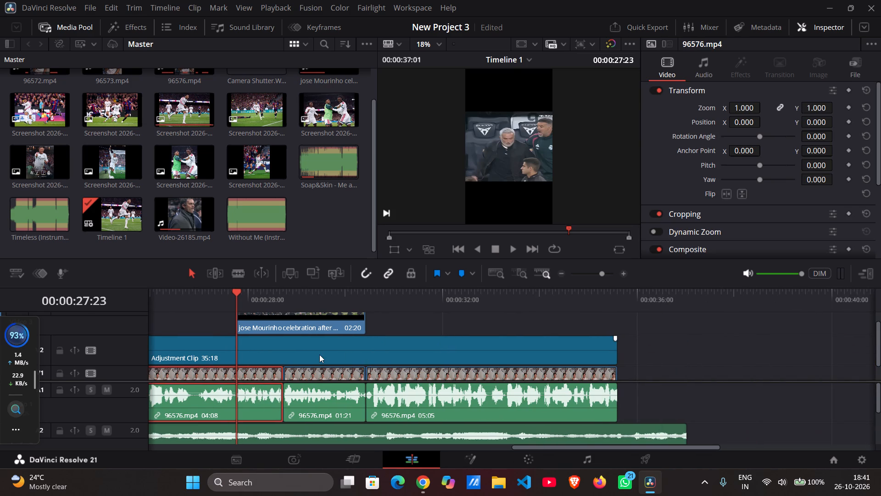
ctrl+scroll(318, 355, up, 2)
ctrl+scroll(404, 361, down, 2)
ctrl+scroll(404, 361, up, 2)
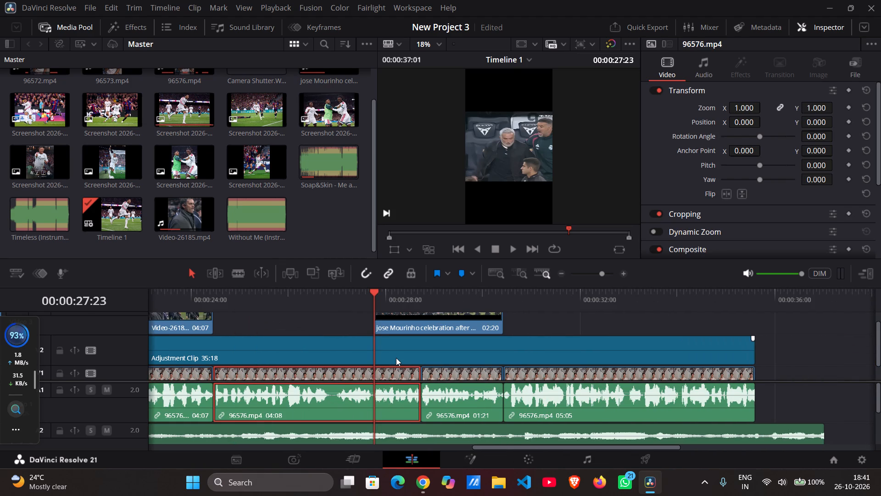
shift+scroll(396, 359, down, 2)
shift+scroll(396, 359, up, 8)
shift+scroll(396, 359, down, 5)
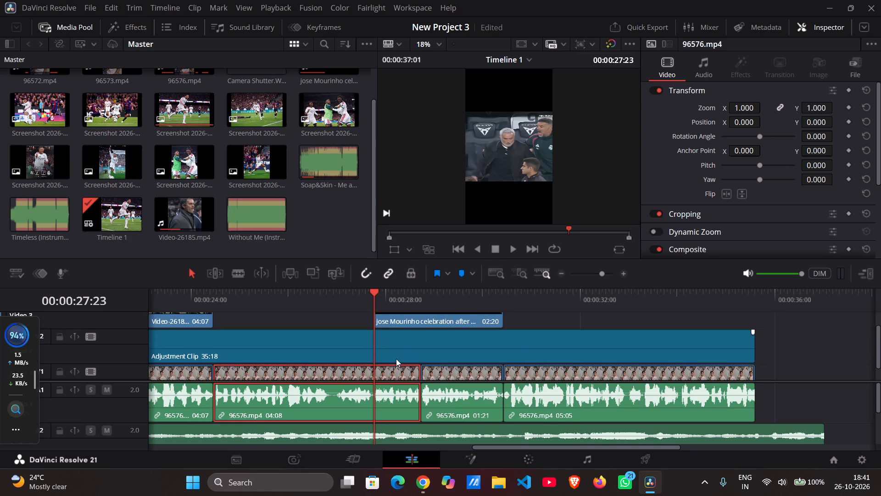
scroll(396, 359, down, 4)
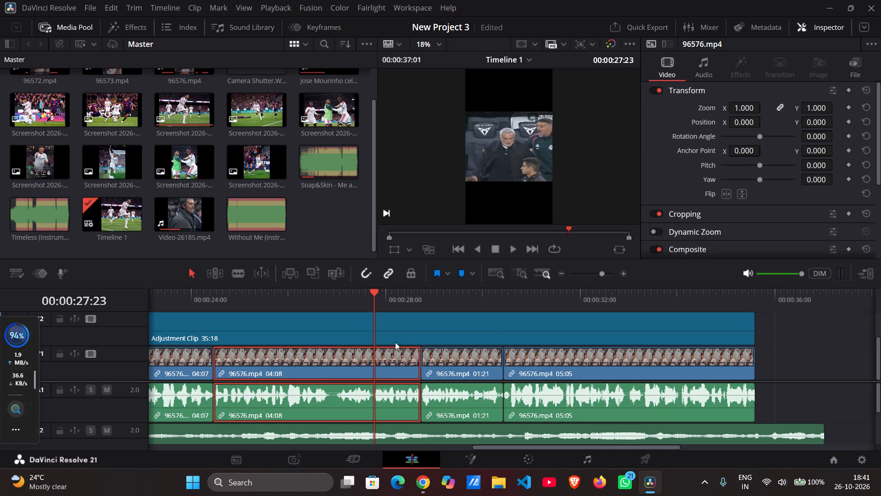
scroll(395, 336, down, 2)
scroll(395, 336, up, 3)
scroll(395, 336, down, 3)
scroll(395, 336, up, 2)
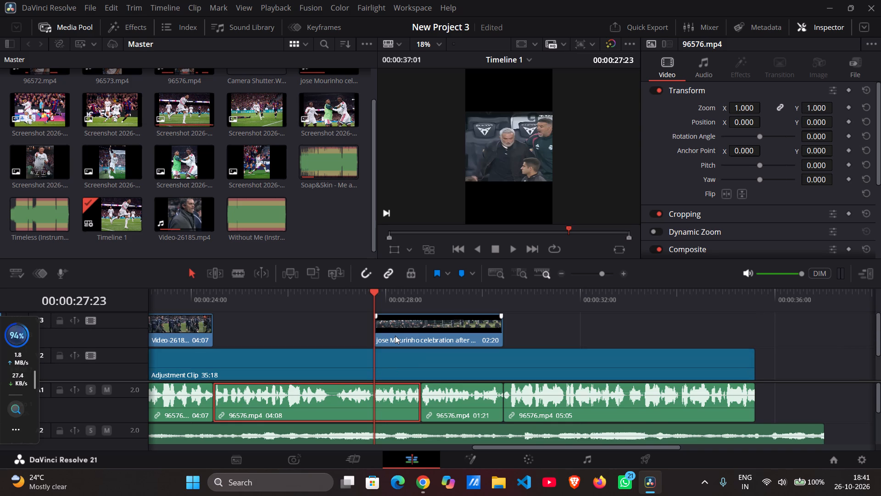
shift+scroll(395, 336, down, 1)
shift+scroll(395, 336, up, 4)
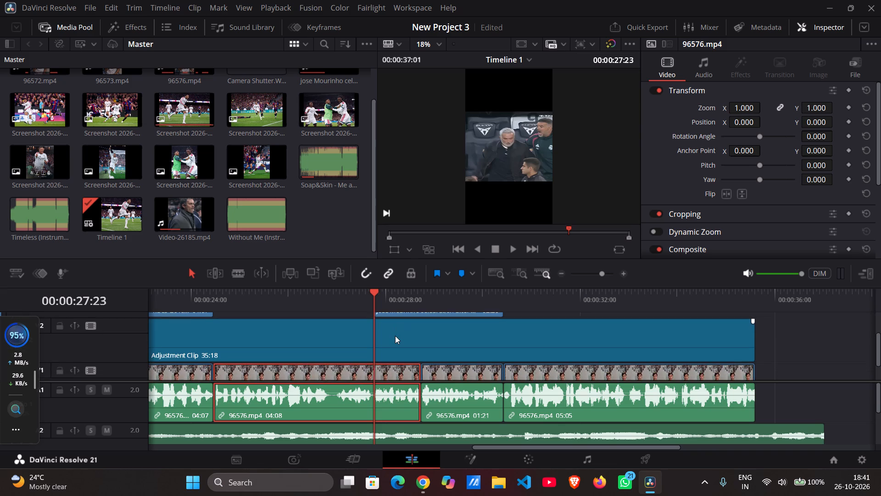
shift+scroll(395, 336, down, 4)
scroll(395, 336, down, 3)
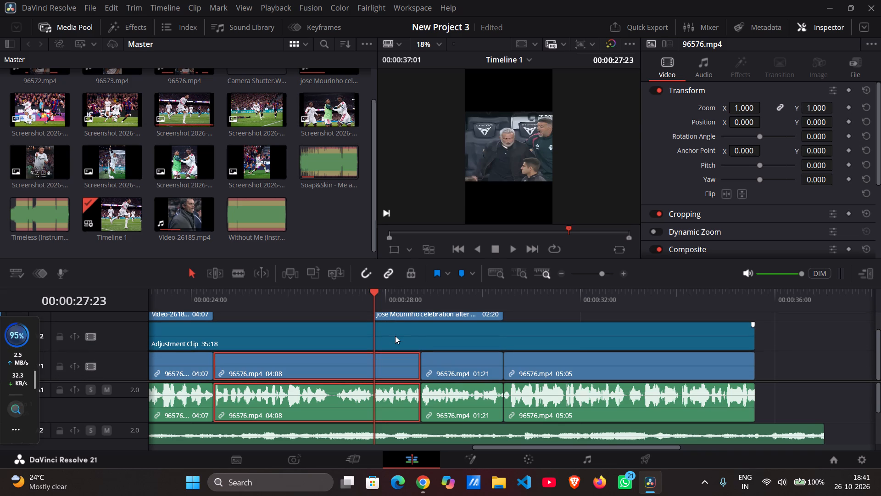
scroll(395, 336, down, 2)
shift+scroll(395, 336, down, 1)
shift+scroll(395, 336, up, 3)
shift+scroll(395, 336, down, 1)
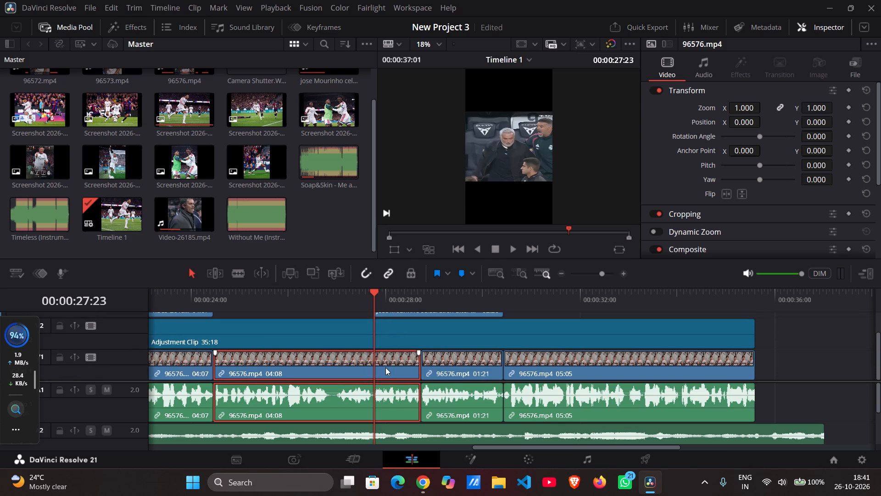
key(ctrl+b)
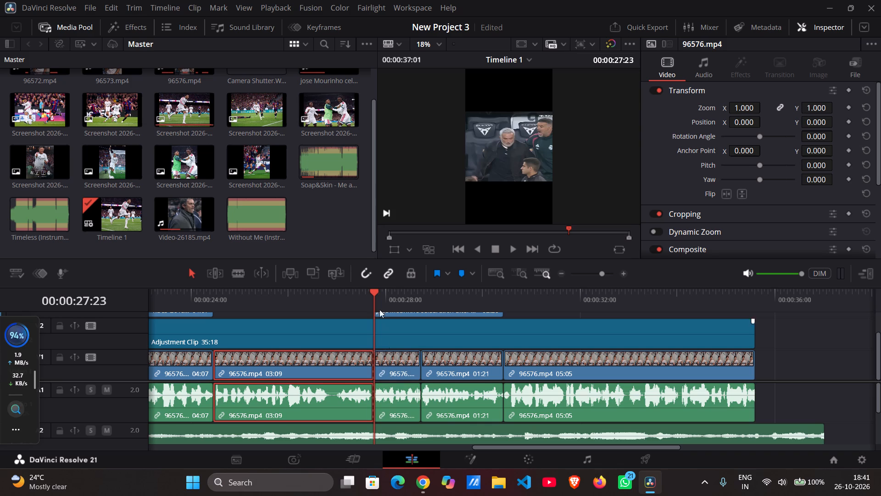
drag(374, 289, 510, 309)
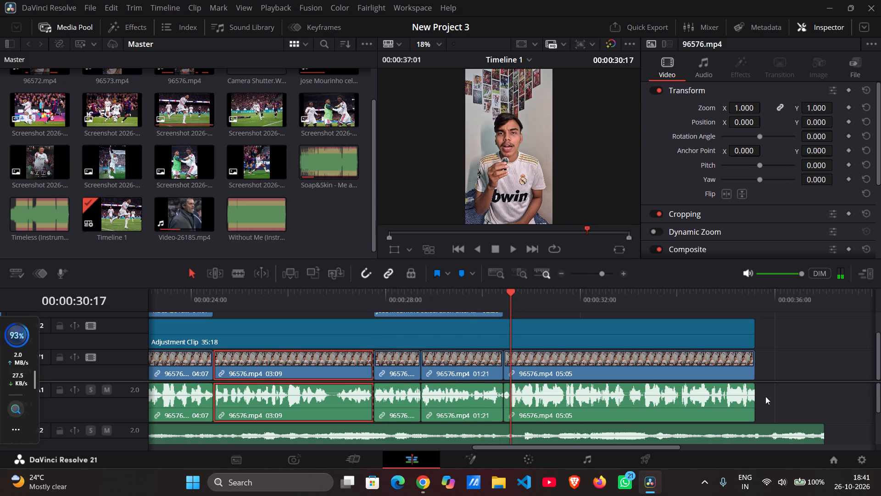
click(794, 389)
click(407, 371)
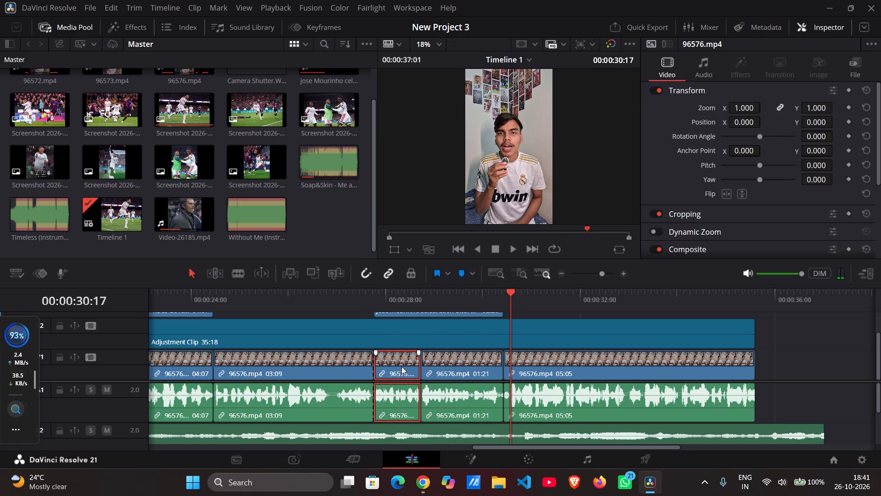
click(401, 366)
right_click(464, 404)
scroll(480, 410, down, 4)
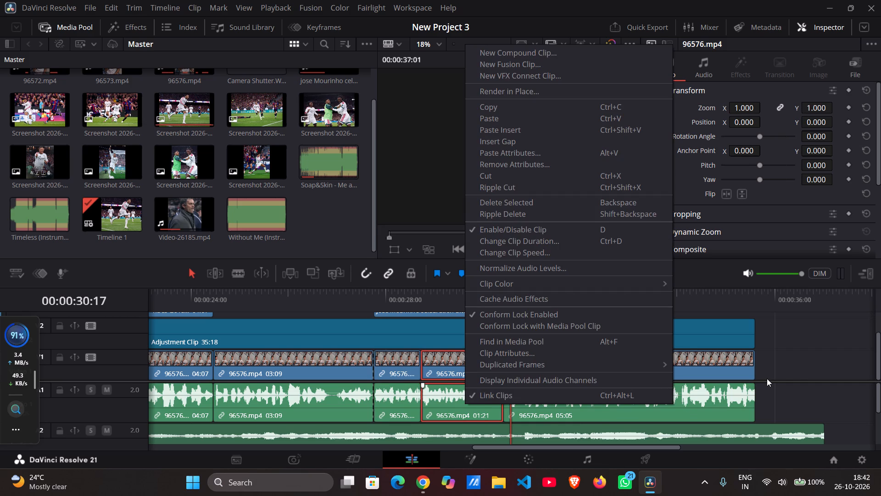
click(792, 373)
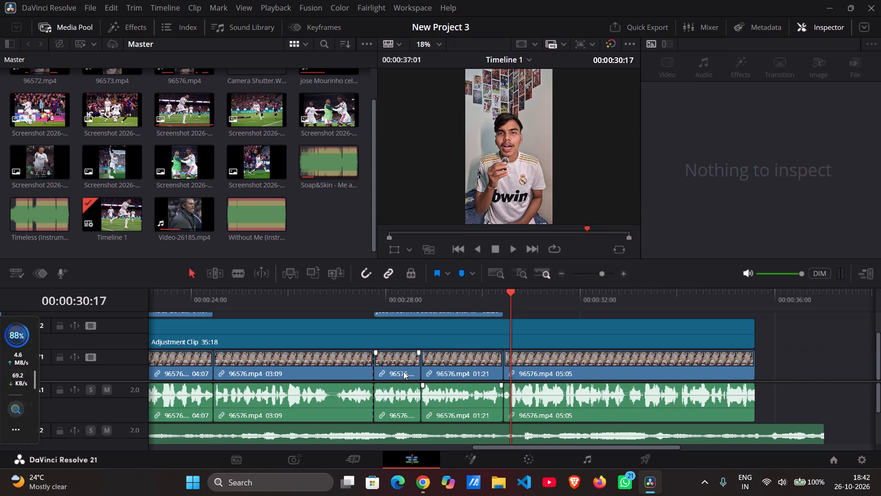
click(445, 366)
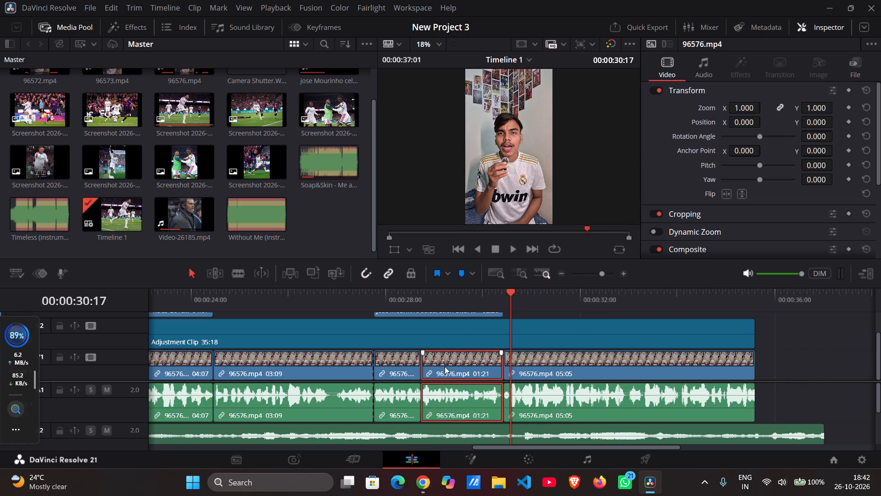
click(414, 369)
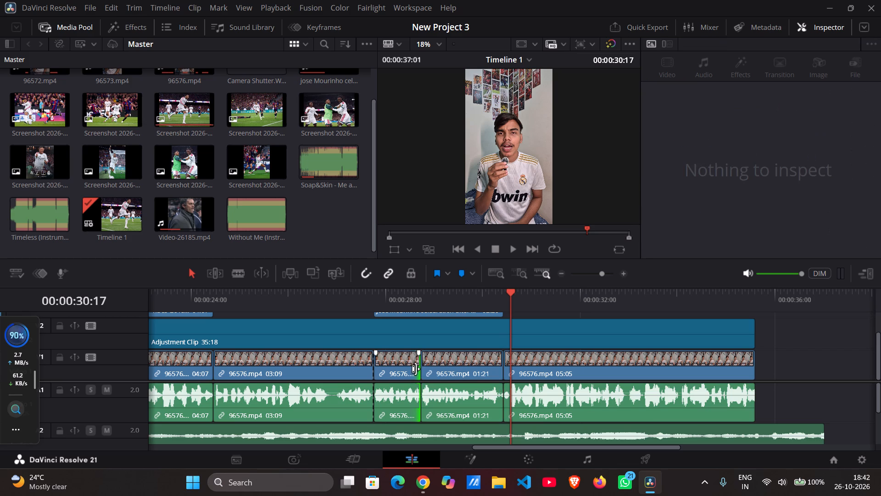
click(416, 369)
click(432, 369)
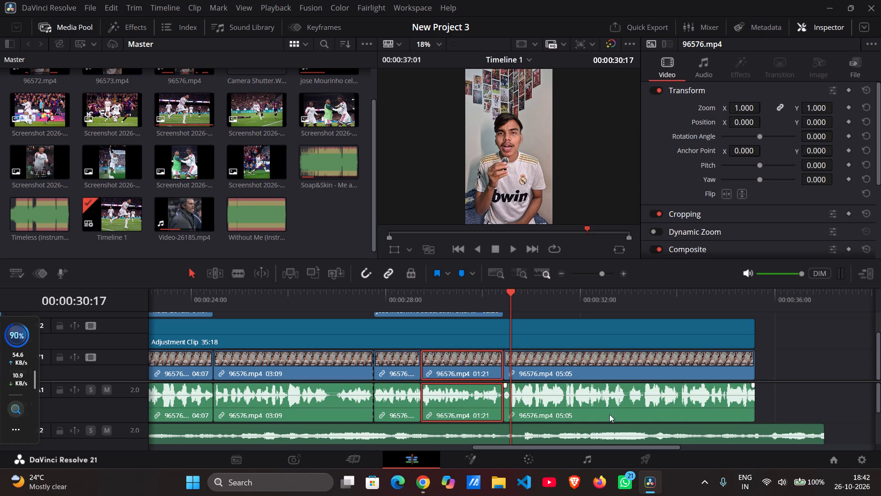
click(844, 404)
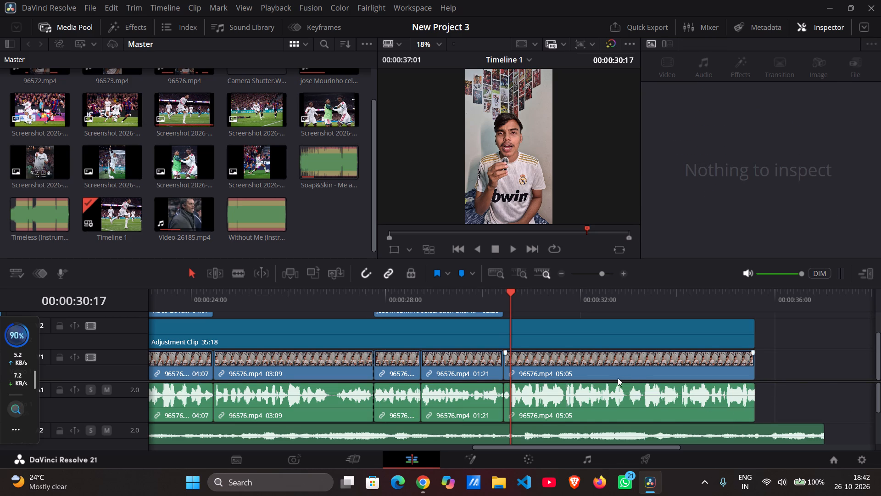
Move the Soap&Skin - Me and the Devil music clip from audio track 2 down to audio track 3, keeping its timing.
scroll(532, 393, down, 3)
scroll(458, 391, up, 2)
drag(434, 439, 434, 449)
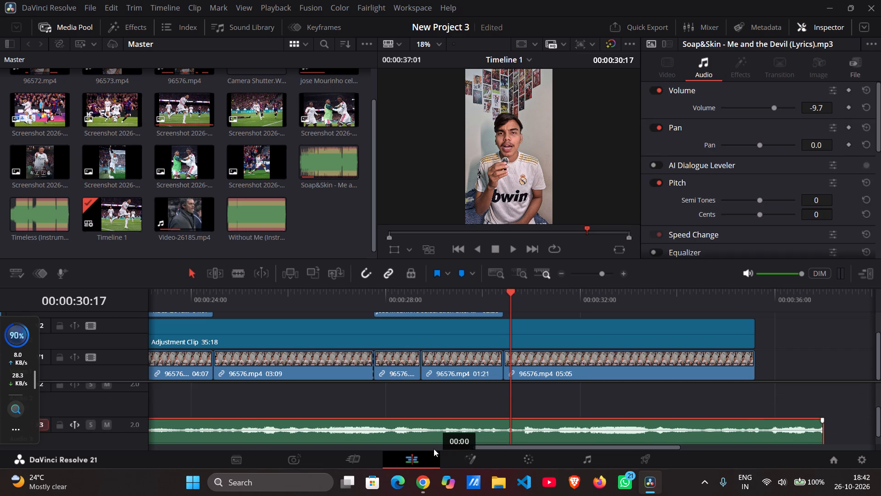
drag(434, 449, 430, 449)
Combine the two 96576.mp4 segments beneath the jose Mourinho overlay into one compound clip with the default name.
scroll(382, 392, down, 1)
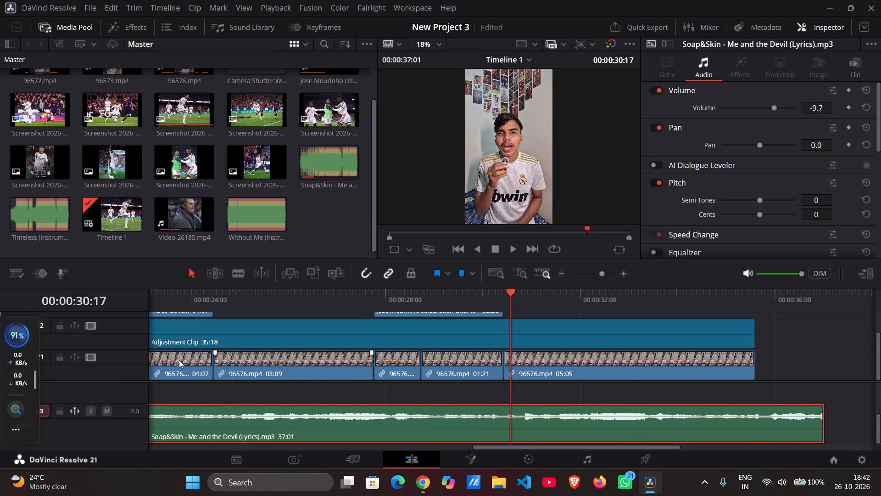
scroll(110, 397, up, 3)
scroll(120, 398, down, 1)
scroll(132, 398, up, 1)
scroll(136, 398, down, 1)
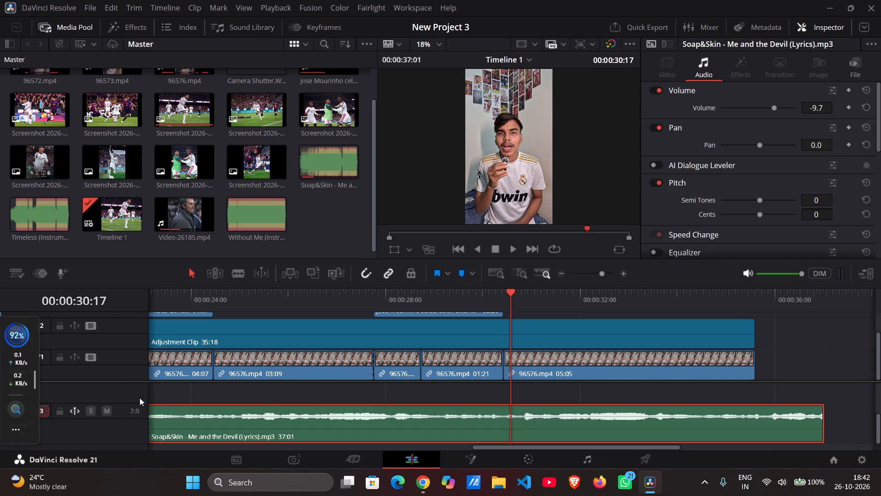
scroll(140, 398, up, 1)
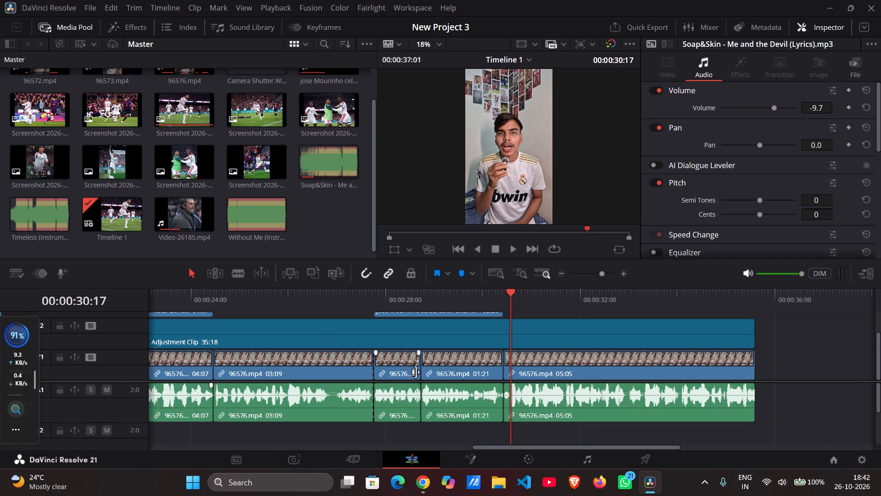
drag(488, 430, 381, 381)
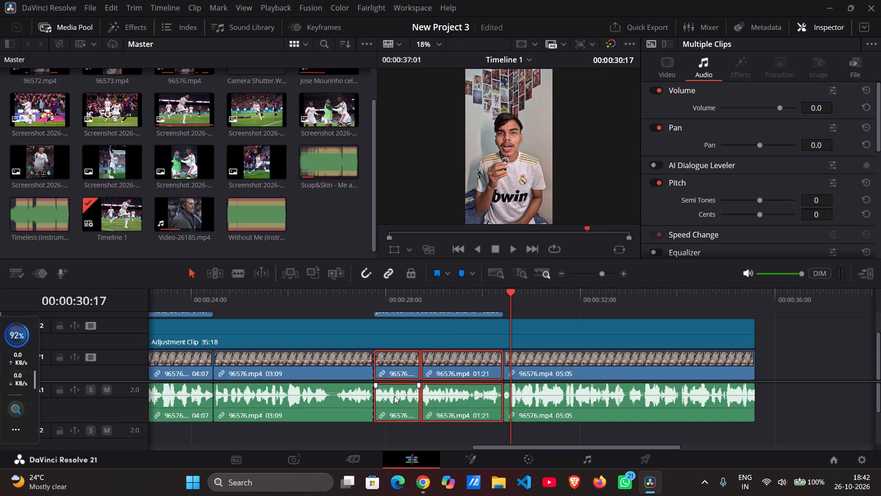
right_click(394, 396)
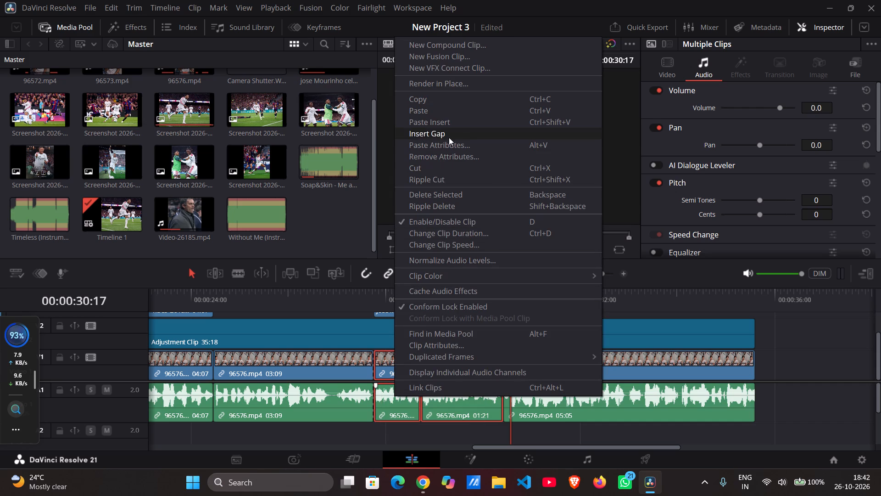
click(444, 42)
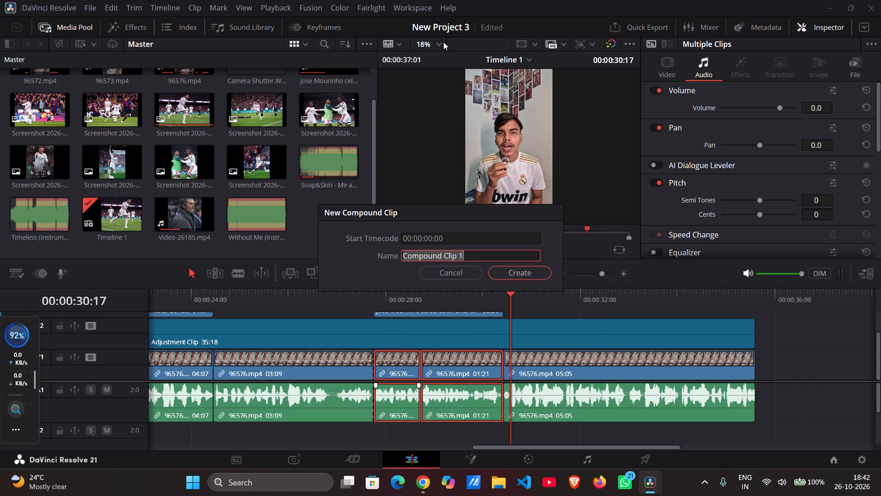
click(517, 273)
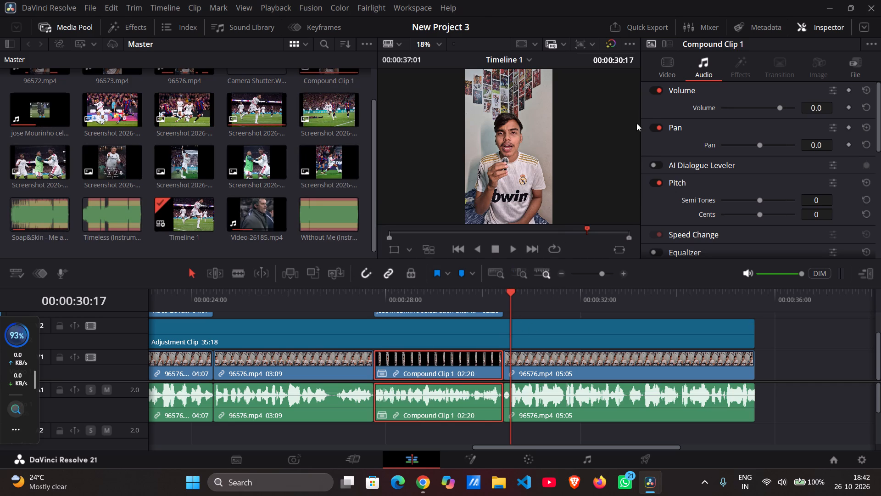
Crop the jose Mourinho overlay clip with Crop Top 513 and Crop Bottom about 542.3, exposing the talking-head footage above and below it.
click(662, 72)
drag(509, 291, 497, 292)
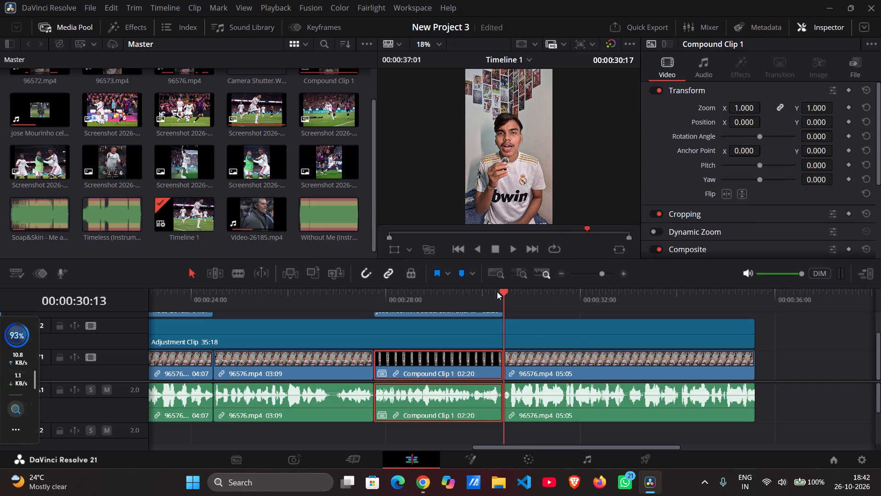
drag(497, 292, 385, 323)
scroll(440, 335, up, 2)
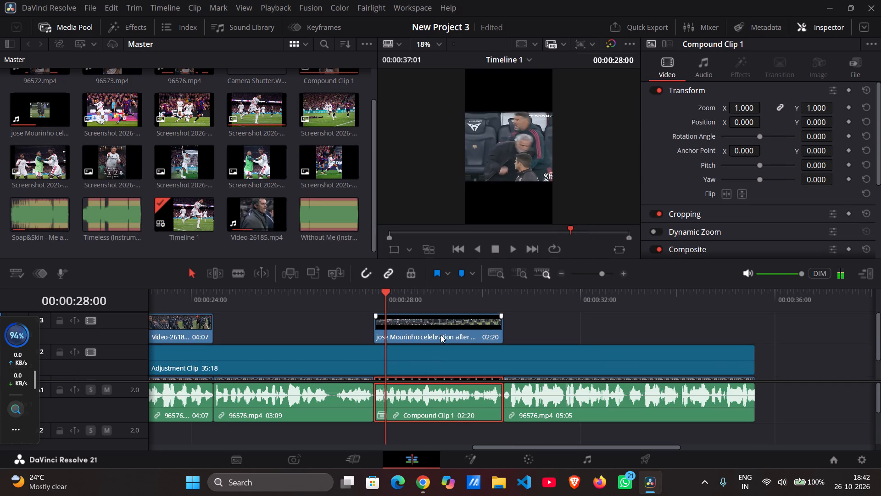
click(443, 333)
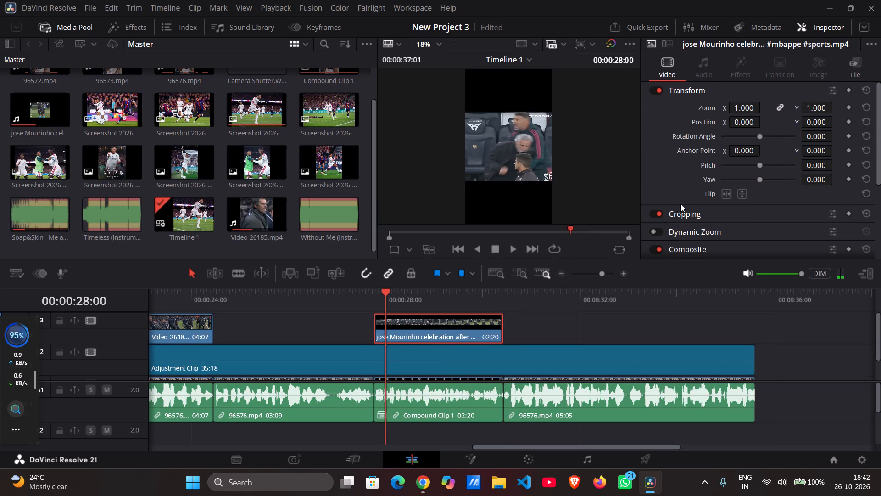
click(695, 214)
scroll(733, 235, down, 1)
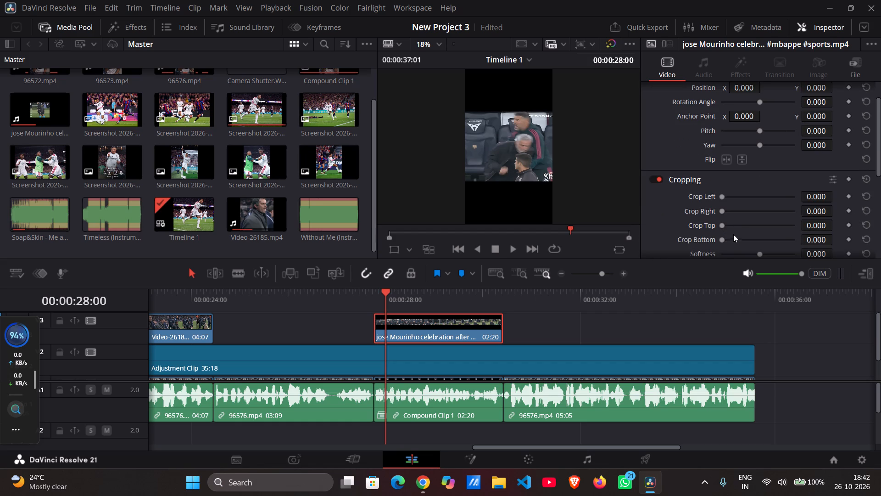
drag(723, 226, 742, 229)
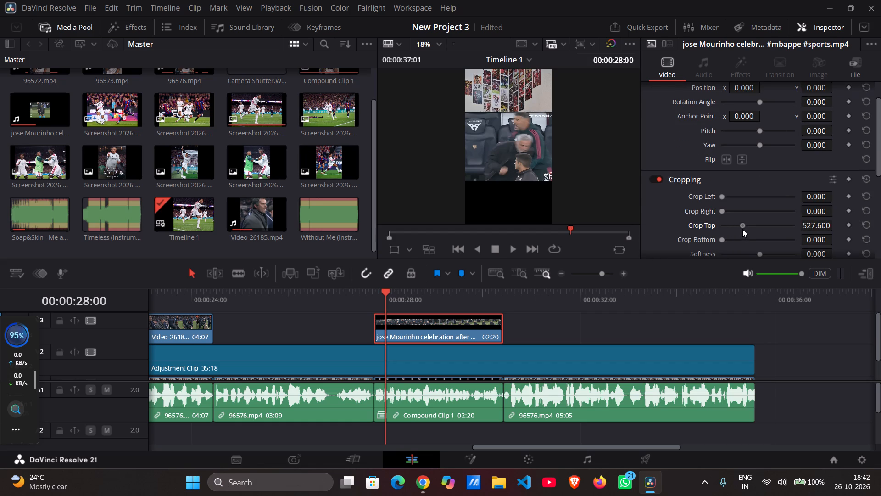
drag(742, 229, 739, 231)
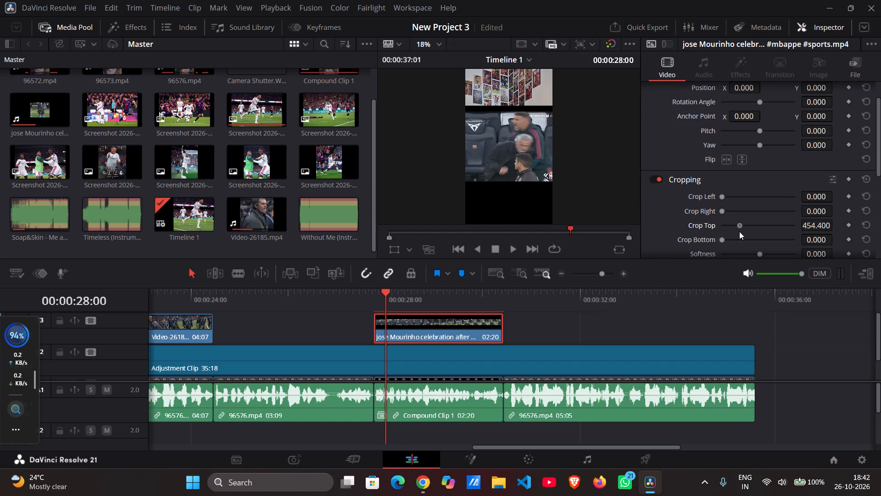
drag(739, 231, 742, 231)
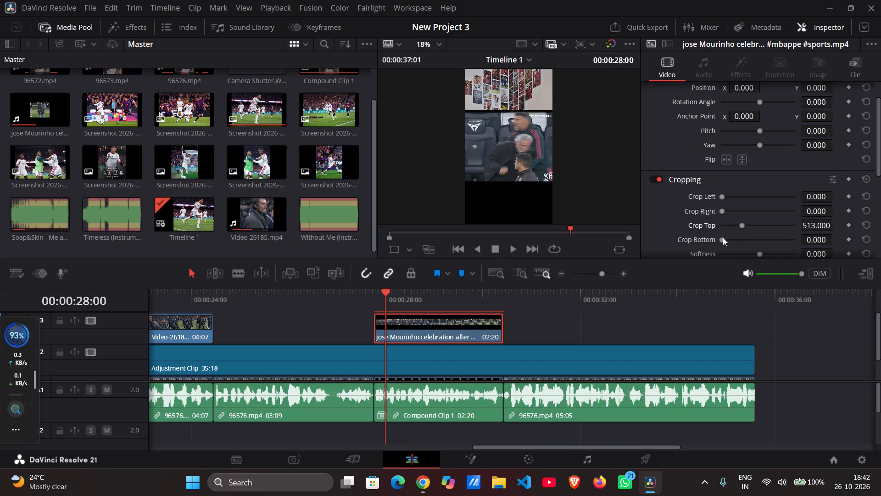
drag(723, 237, 745, 238)
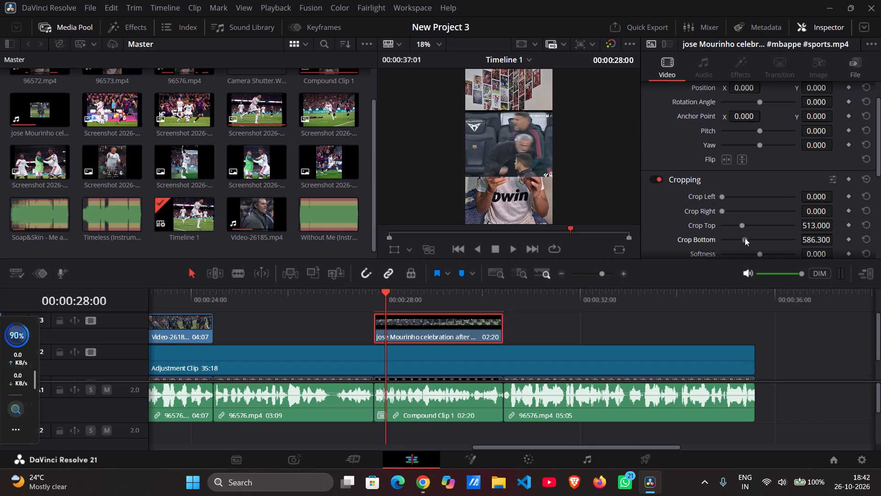
drag(745, 238, 742, 238)
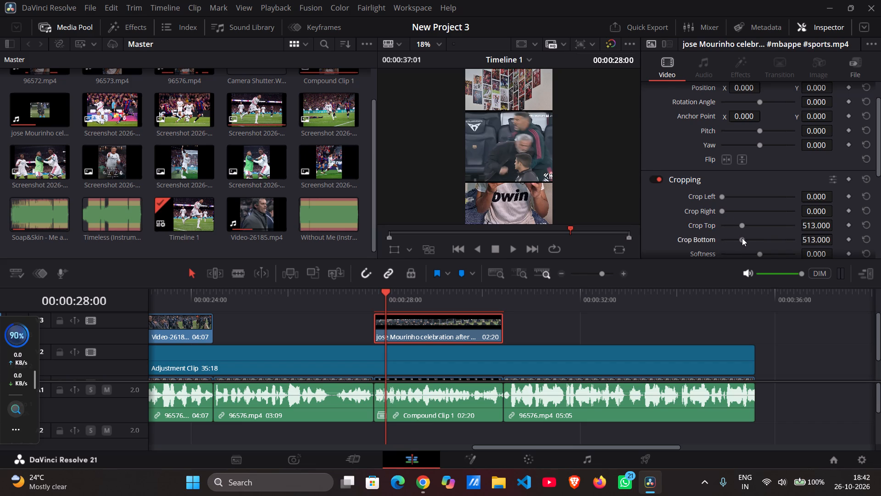
drag(742, 238, 743, 238)
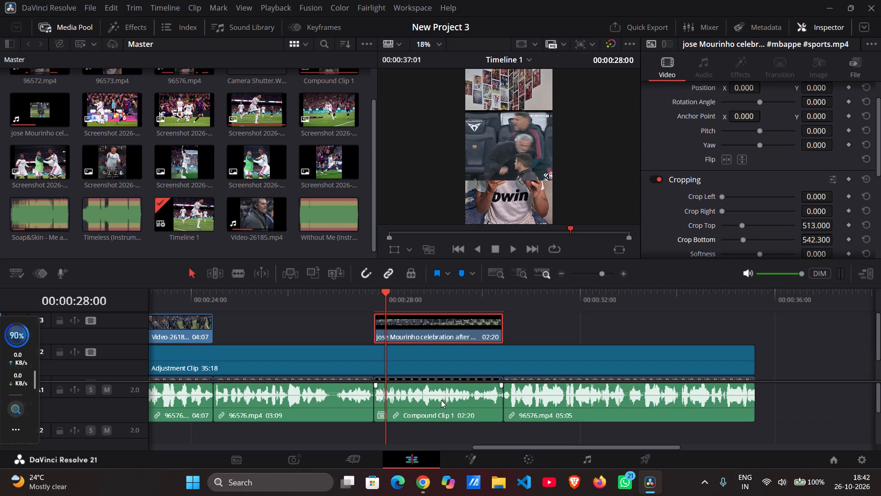
Scale the jose Mourinho overlay to zoom 1.200 and raise it to the top of the frame with Position Y 576.
drag(390, 301, 375, 304)
key(space)
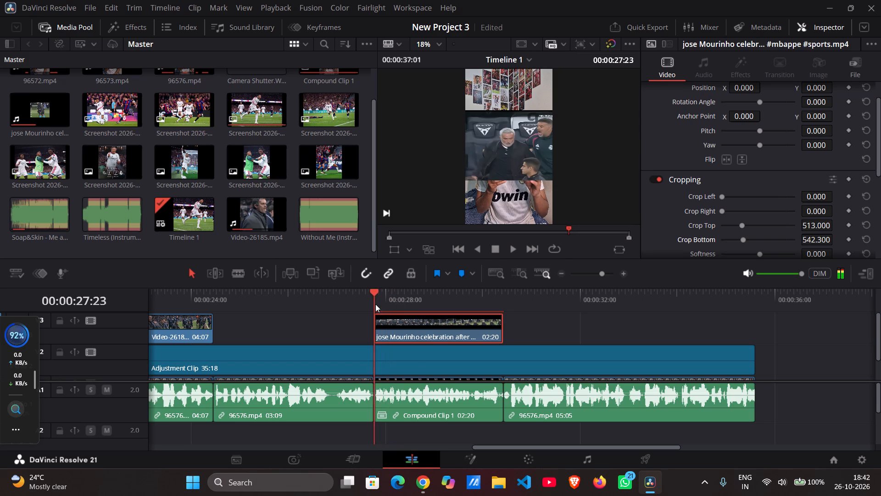
scroll(814, 118, up, 1)
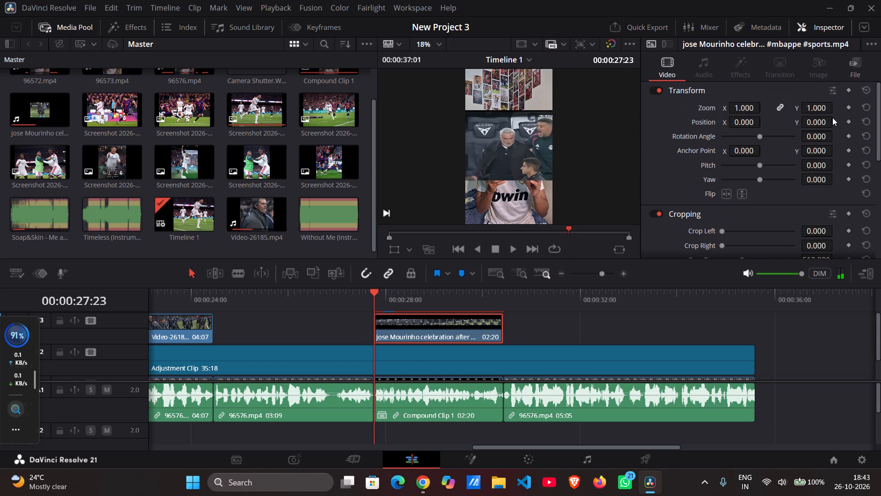
drag(819, 112, 810, 111)
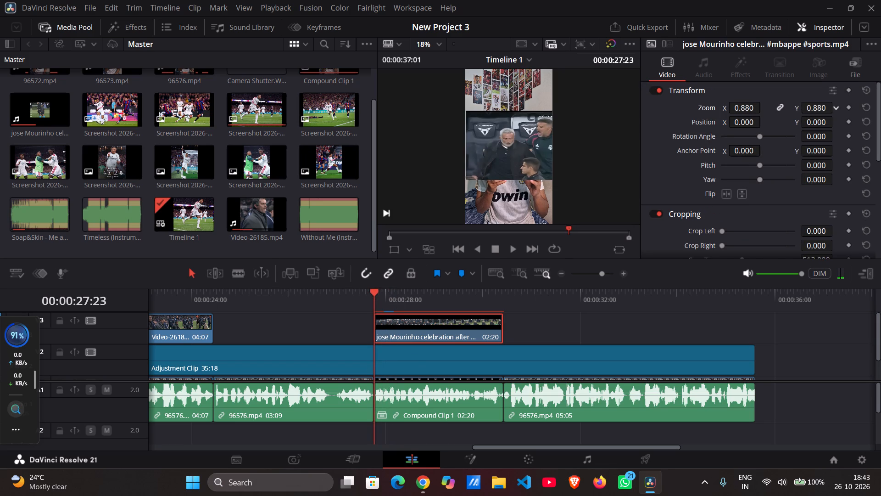
drag(810, 111, 831, 115)
drag(816, 125, 622, 248)
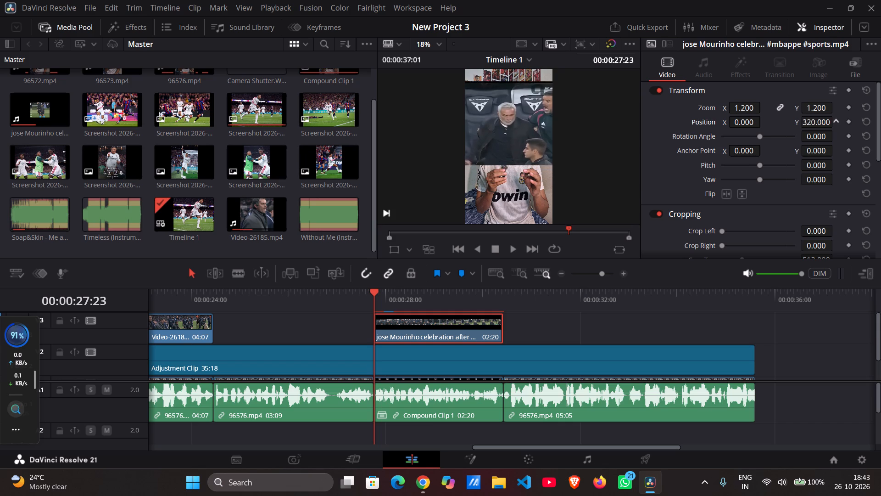
drag(622, 248, 716, 249)
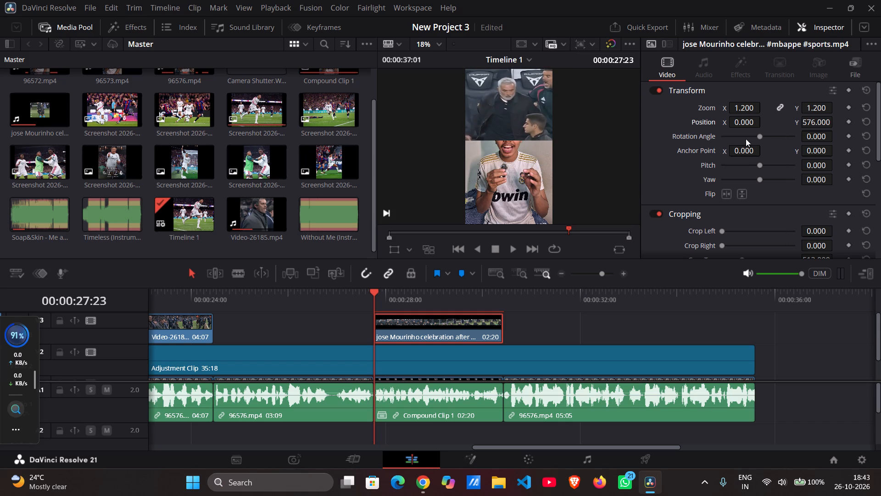
Lower Compound Clip 1 on video track 1 to Position Y -428 so the speaker's face sits beneath the overlay.
scroll(799, 130, up, 1)
scroll(476, 313, down, 1)
scroll(478, 308, up, 1)
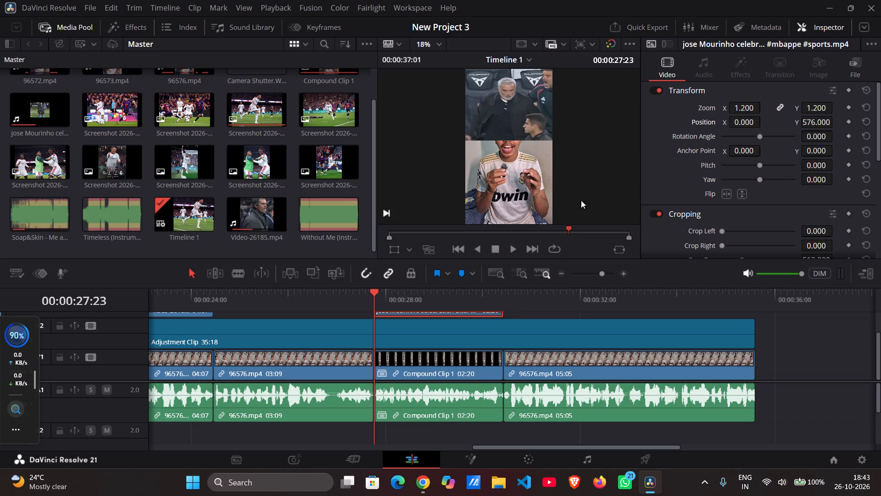
scroll(429, 375, down, 1)
click(430, 362)
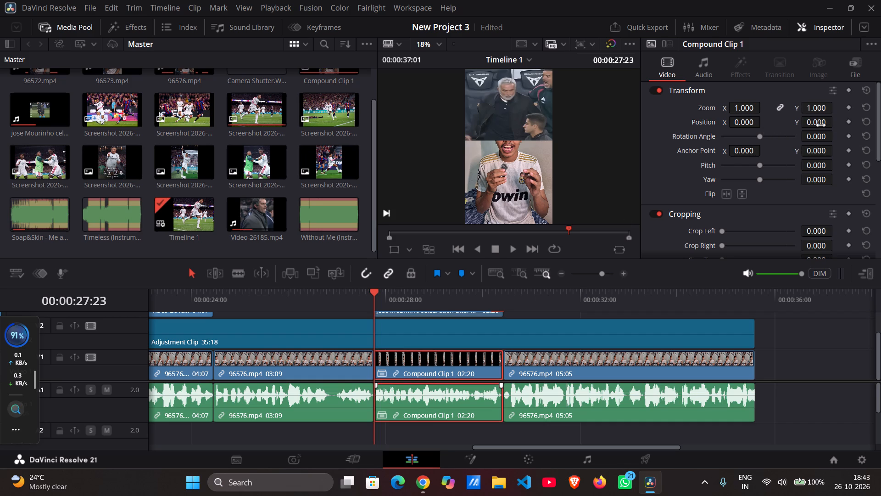
drag(820, 124, 583, 134)
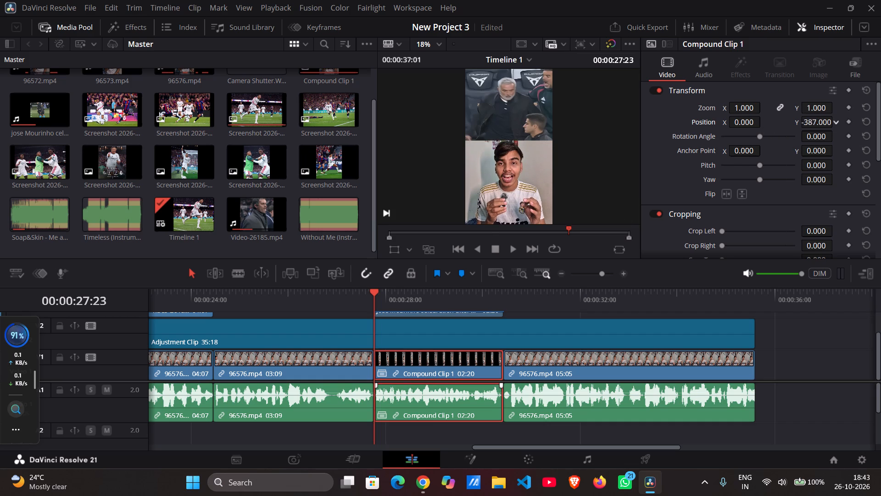
drag(583, 134, 574, 135)
Play back the split-screen section from just before the jose Mourinho overlay to review its framing and timing.
click(310, 308)
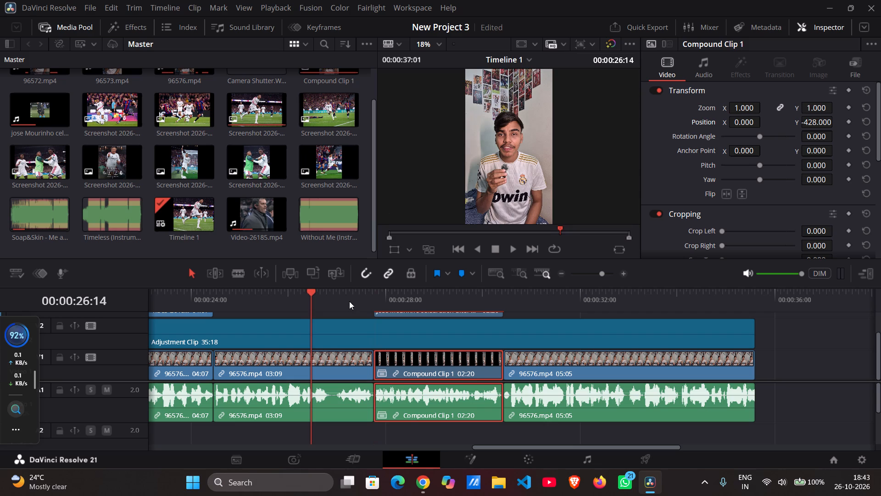
click(346, 303)
key(space)
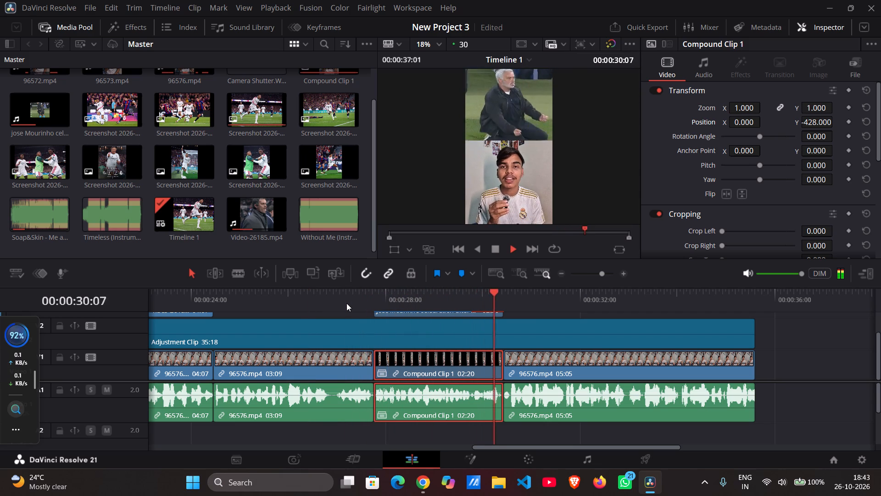
key(space)
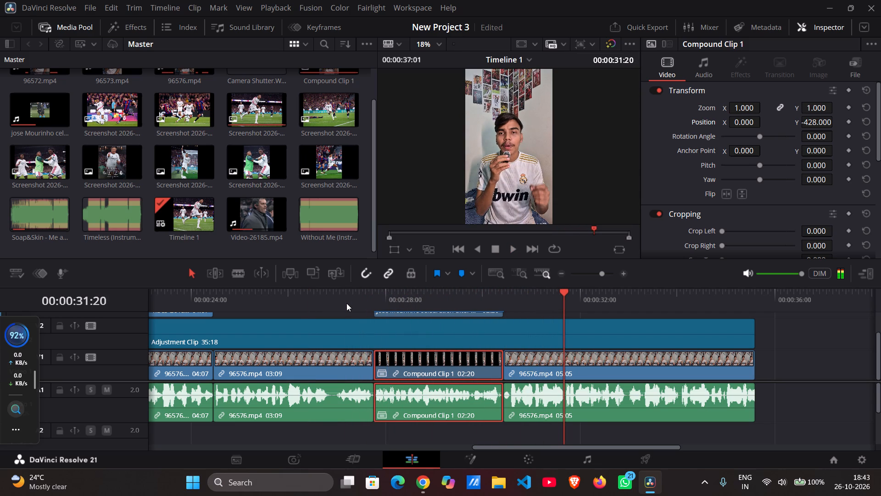
click(359, 296)
key(b)
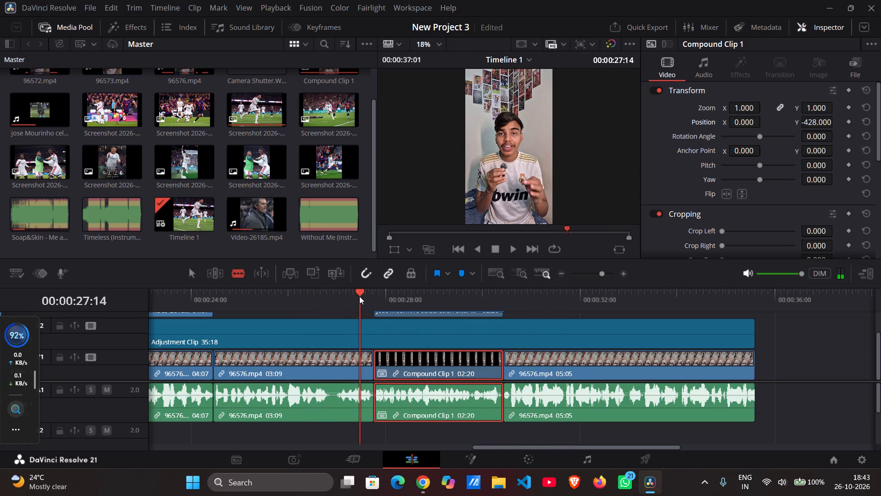
key(space)
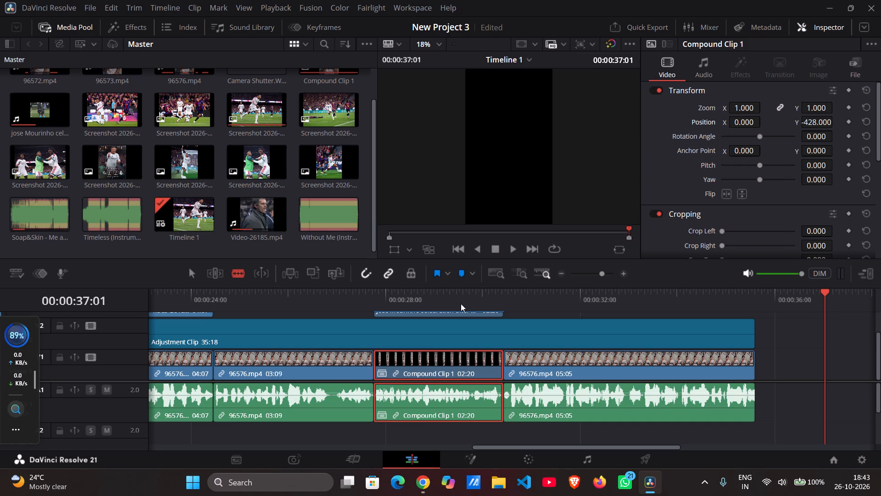
click(339, 304)
key(space)
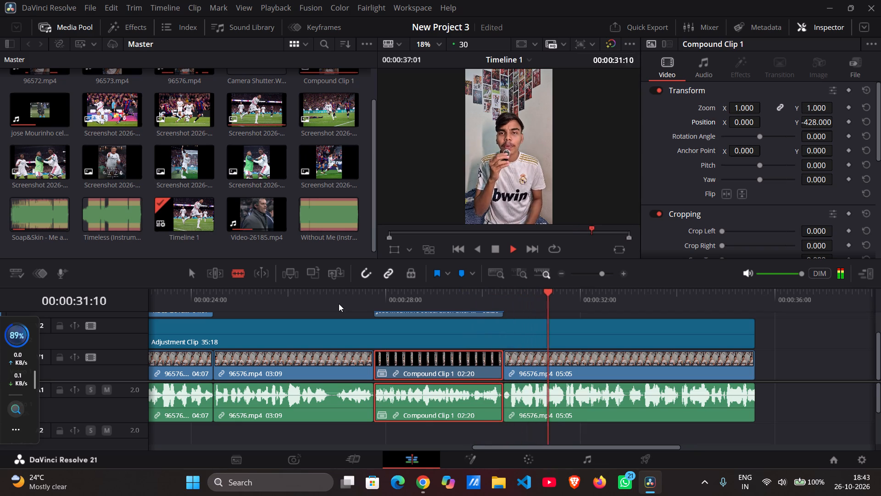
key(space)
click(350, 300)
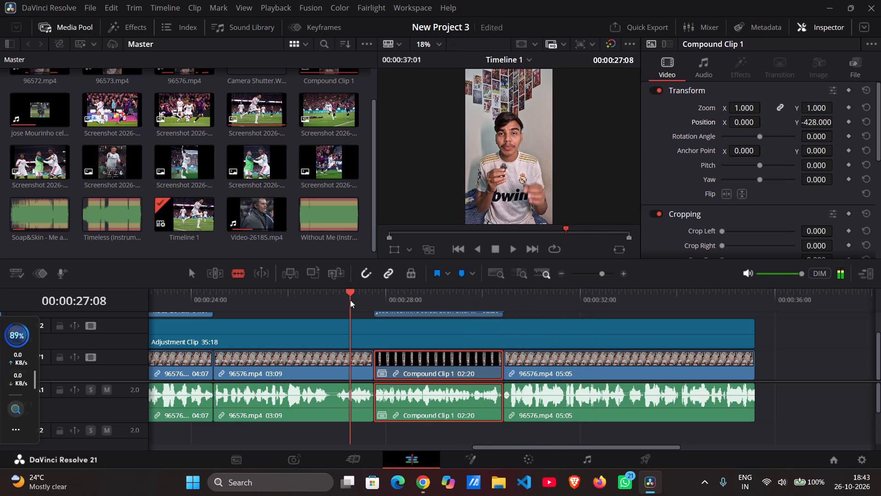
Review the talking-head footage from the start of the timeline to 00:00:05:27 to time the next screenshot overlay.
drag(351, 298, 103, 338)
key(space)
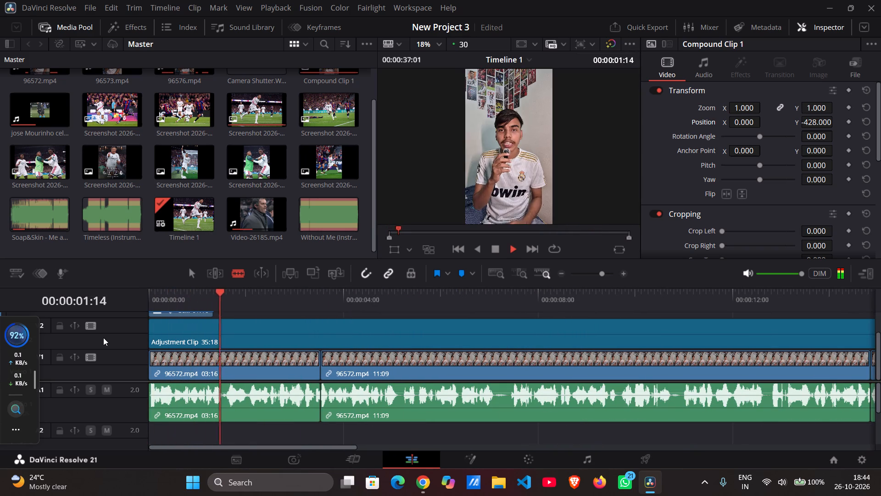
key(space)
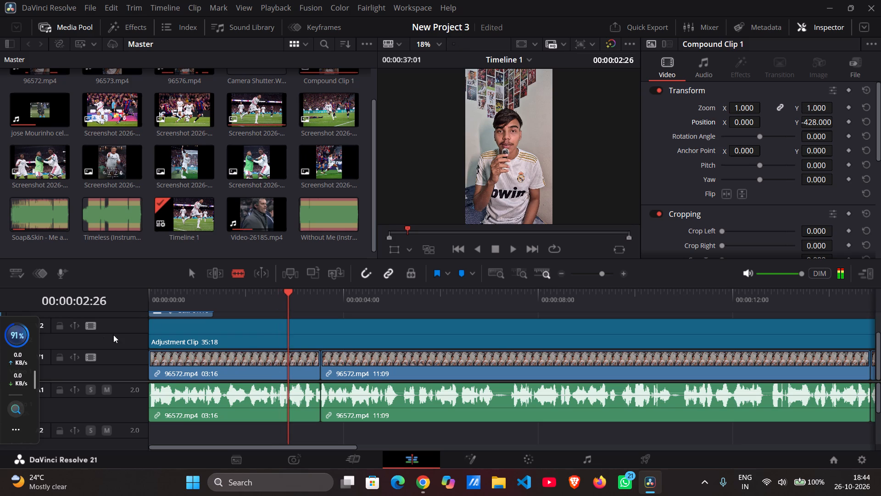
click(203, 292)
drag(203, 292, 203, 297)
drag(203, 297, 139, 303)
key(space)
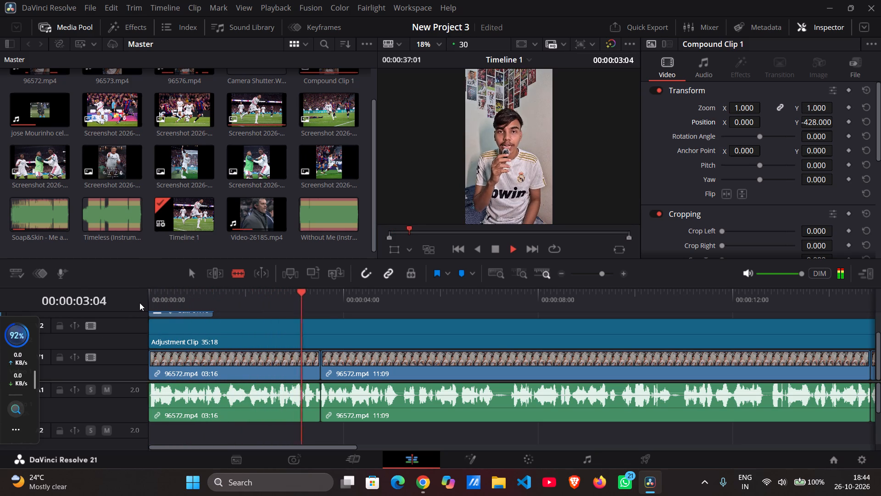
key(space)
scroll(302, 344, up, 1)
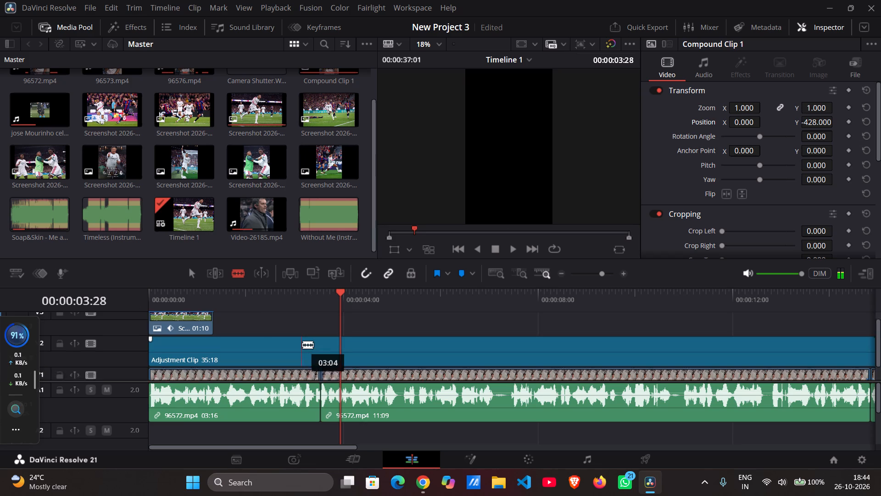
scroll(302, 344, up, 1)
click(197, 277)
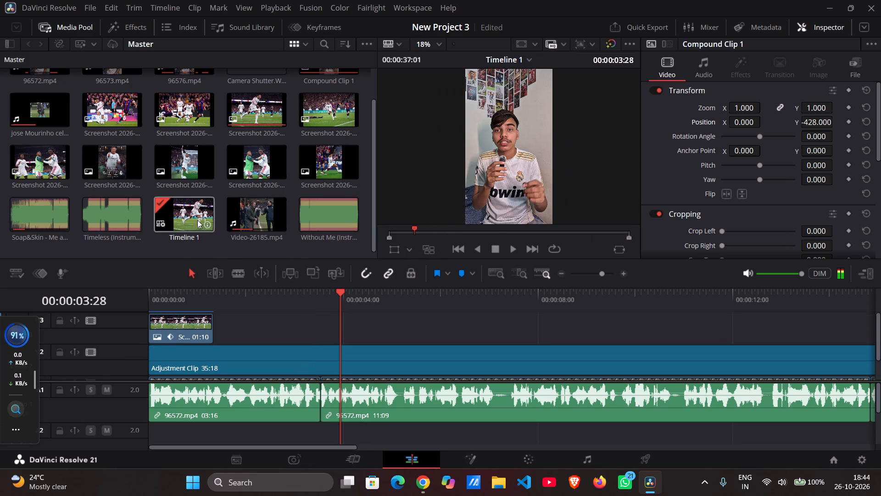
key(space)
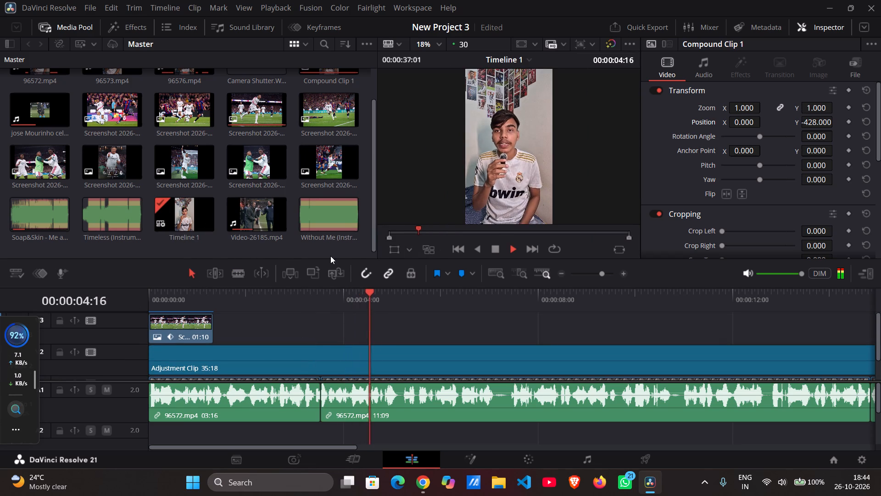
key(space)
key(space)
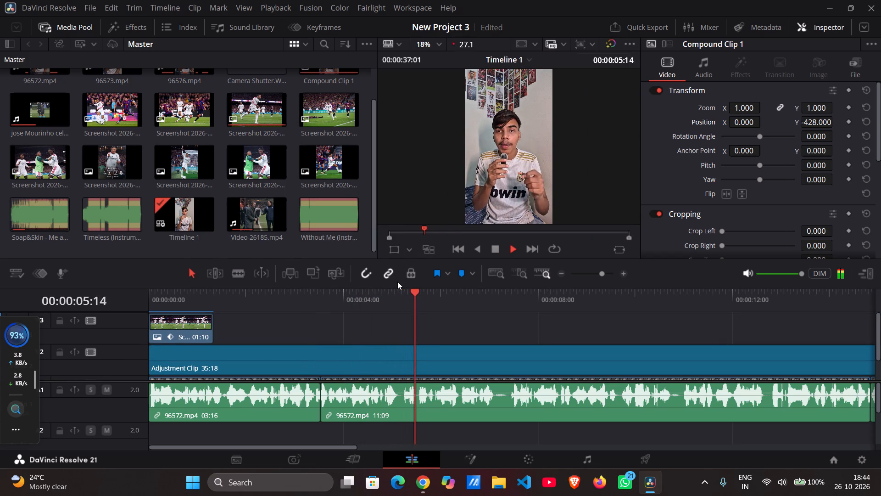
key(space)
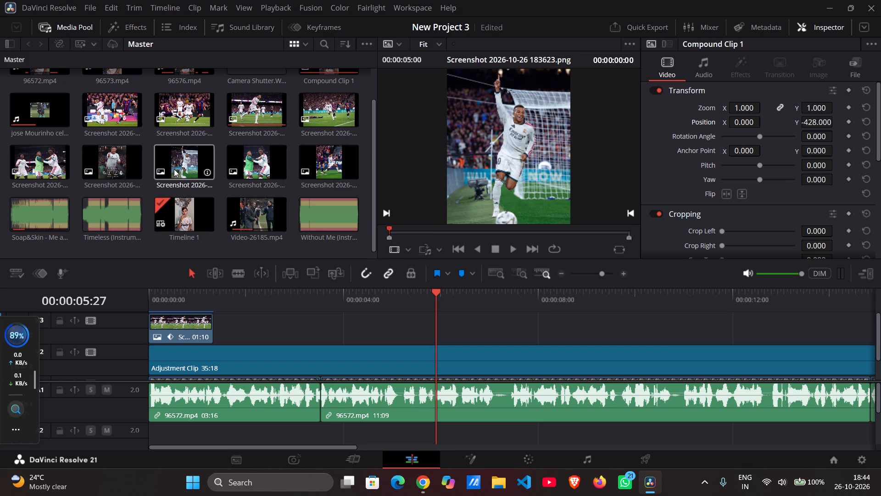
Place Screenshot 2026-10-26 183623.png on video track 3 above the second 96572.mp4 segment, starting shortly before 00:00:05:27.
drag(174, 169, 376, 321)
Set the photo album preview resolution to Full.
click(275, 7)
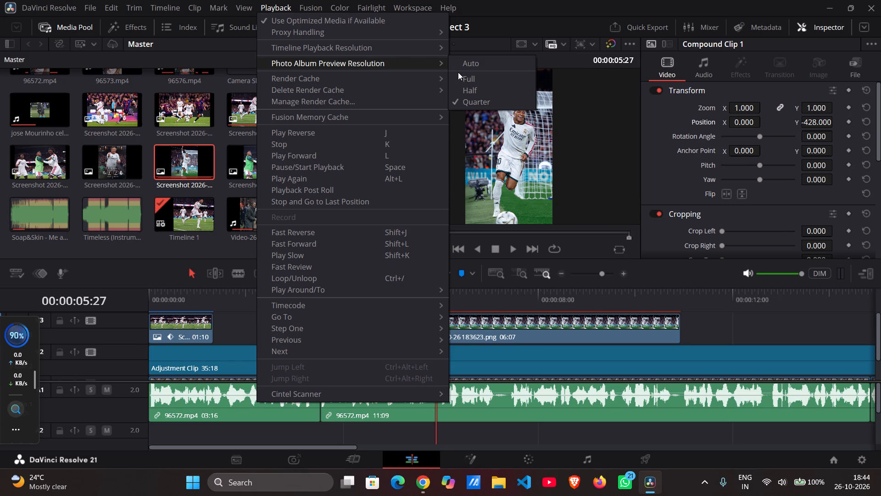
click(459, 74)
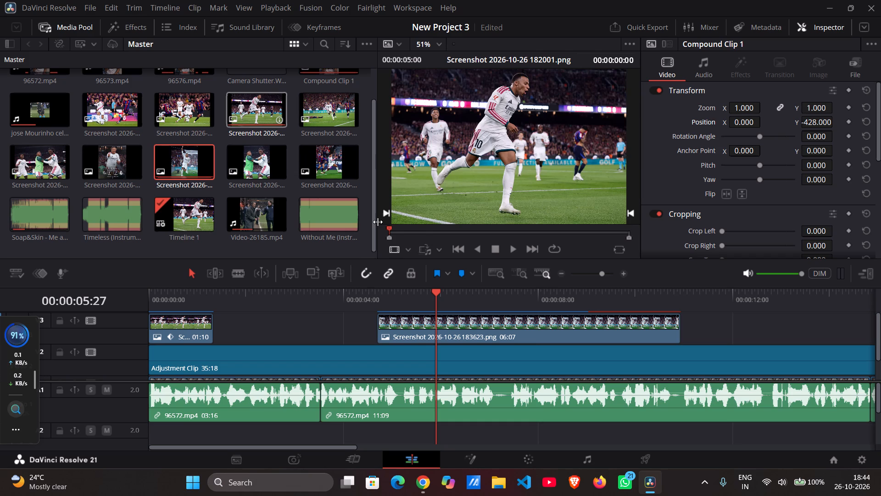
Review the overlay's timing and replace Screenshot 2026-10-26 183623.png on video track 3 with Screenshot 2026-10-26 182033.png, starting at about 00:00:04:03.
drag(425, 296, 313, 305)
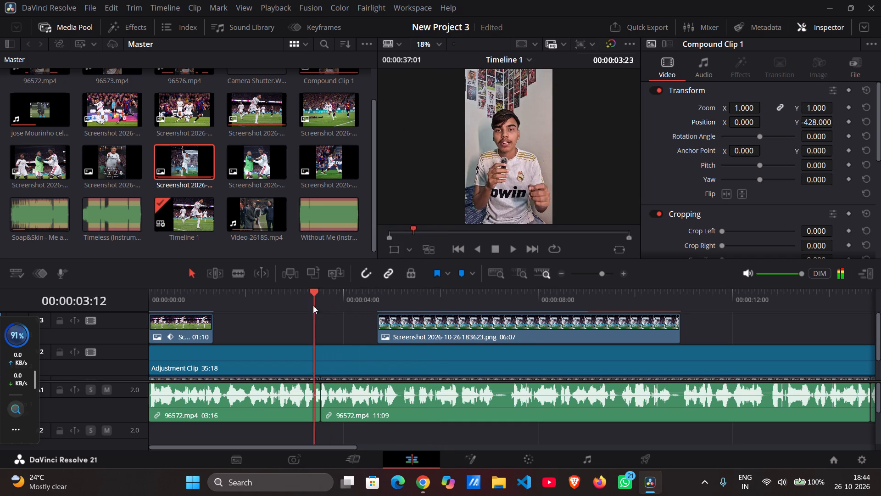
drag(313, 305, 345, 305)
key(space)
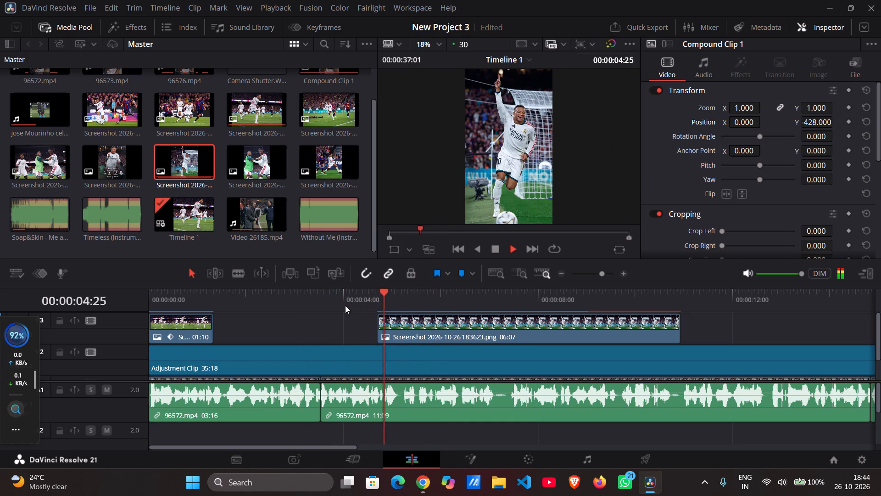
key(space)
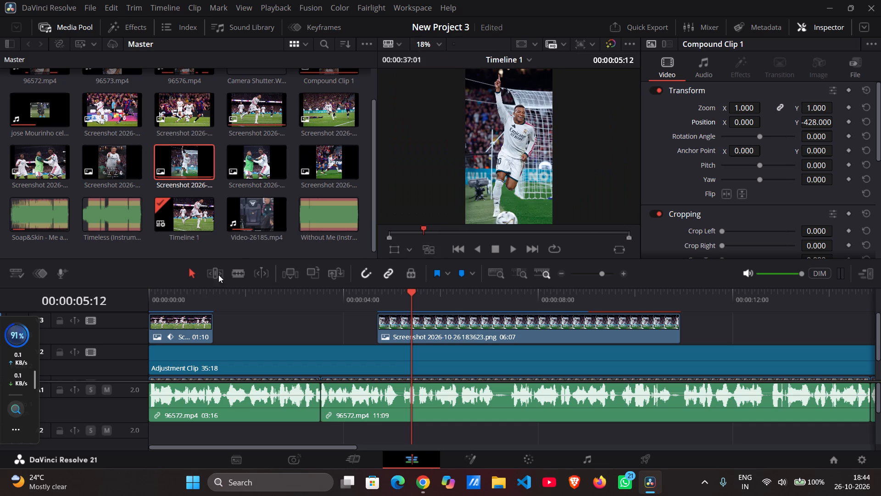
scroll(249, 229, up, 1)
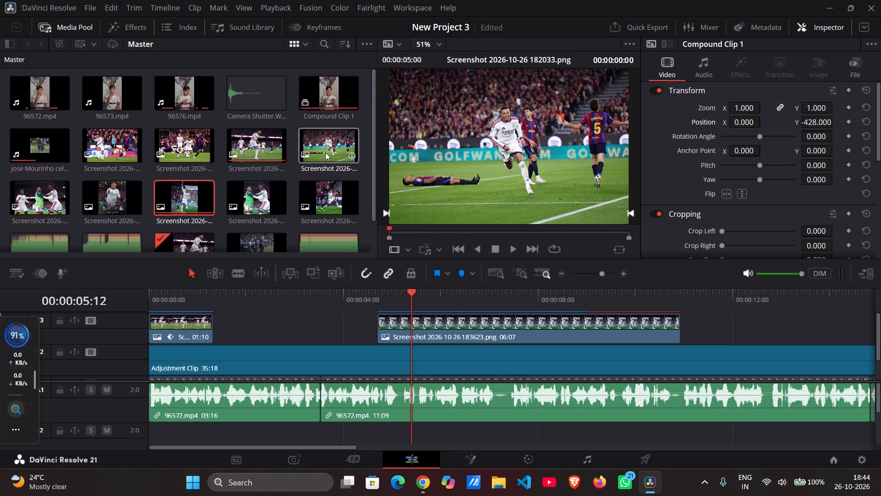
click(419, 324)
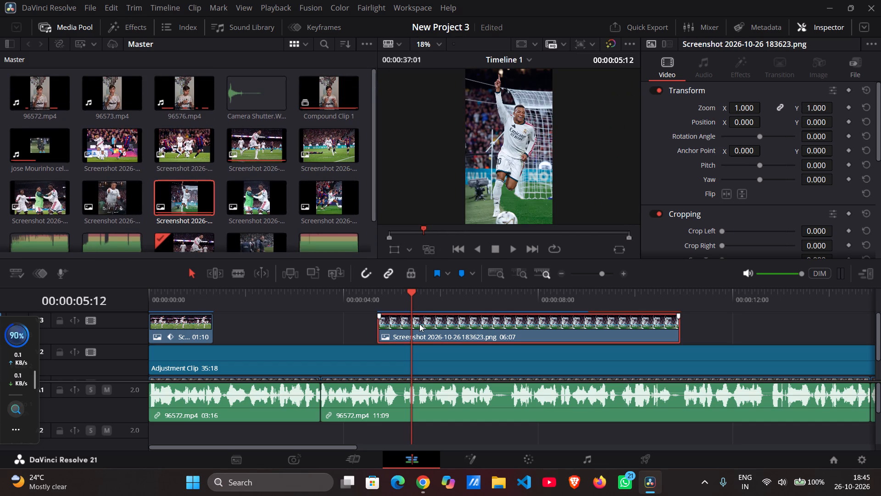
key(Delete)
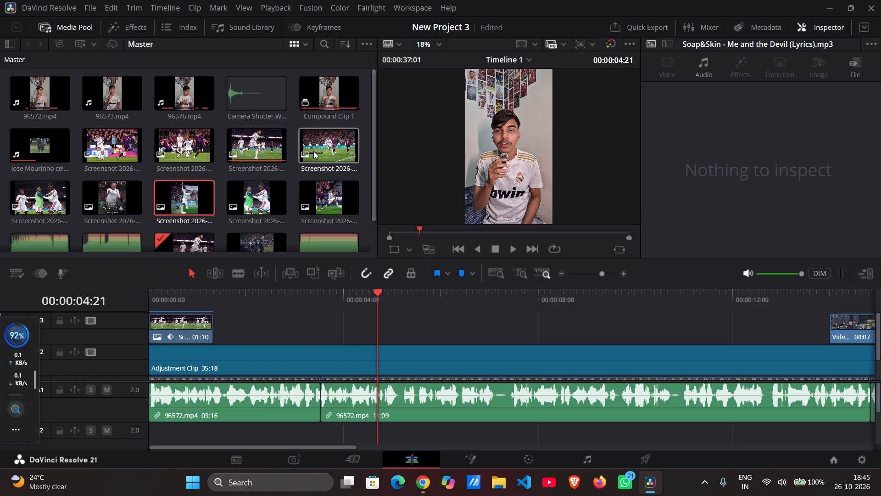
drag(323, 150, 348, 322)
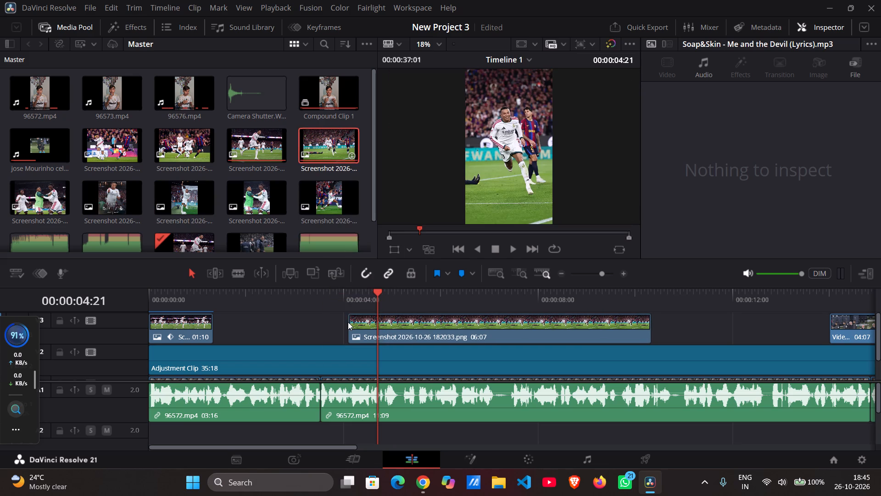
Add a Position keyframe to Screenshot 2026-10-26 182033.png at its start, 00:00:04:03, with Position X at 331.
click(349, 306)
key(space)
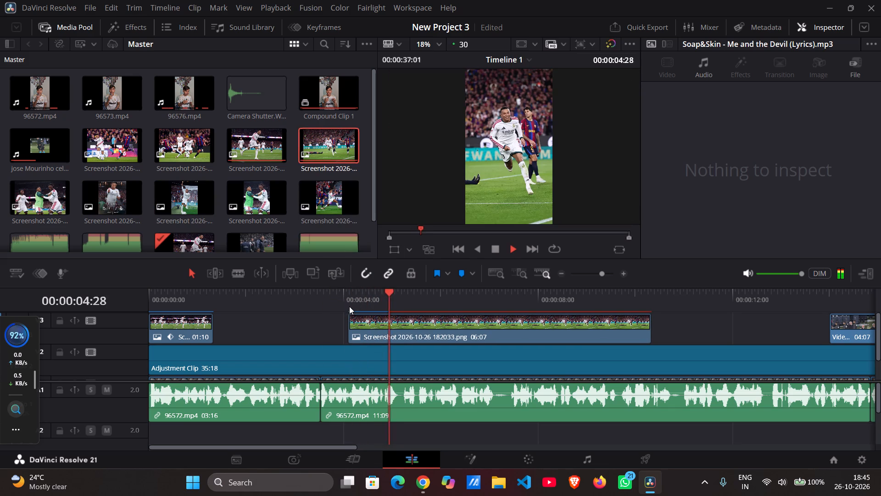
key(space)
click(378, 327)
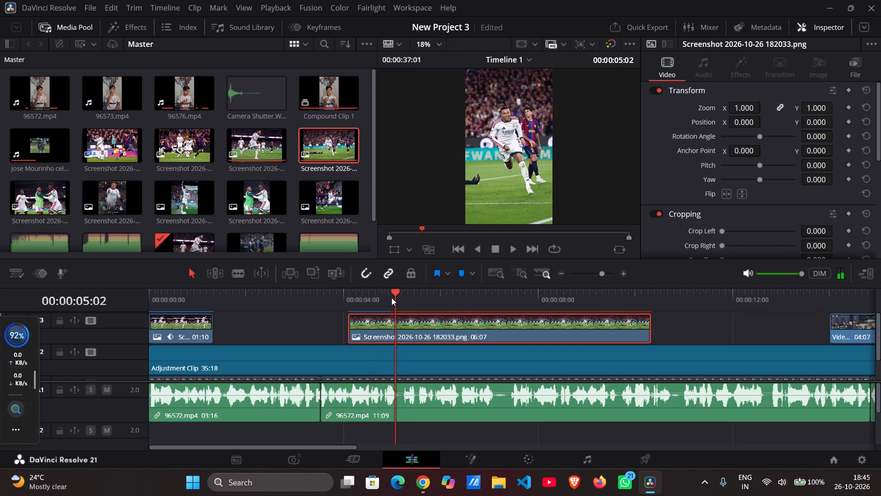
drag(392, 296, 349, 307)
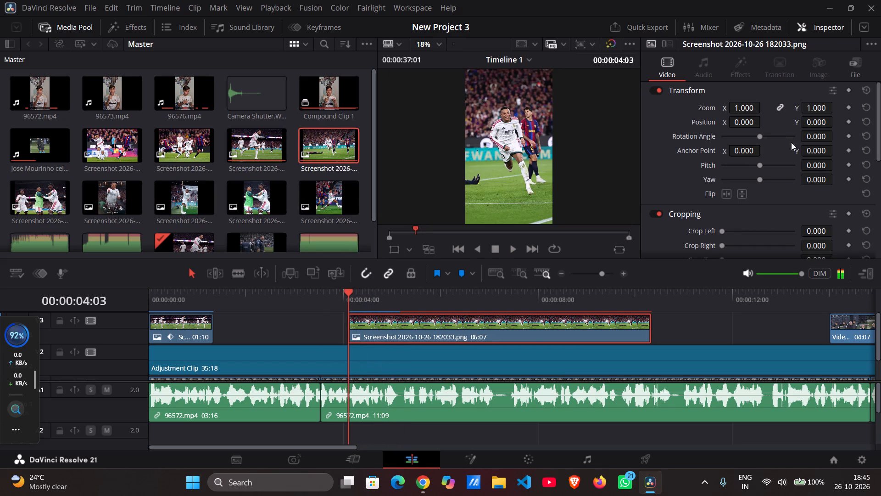
click(847, 122)
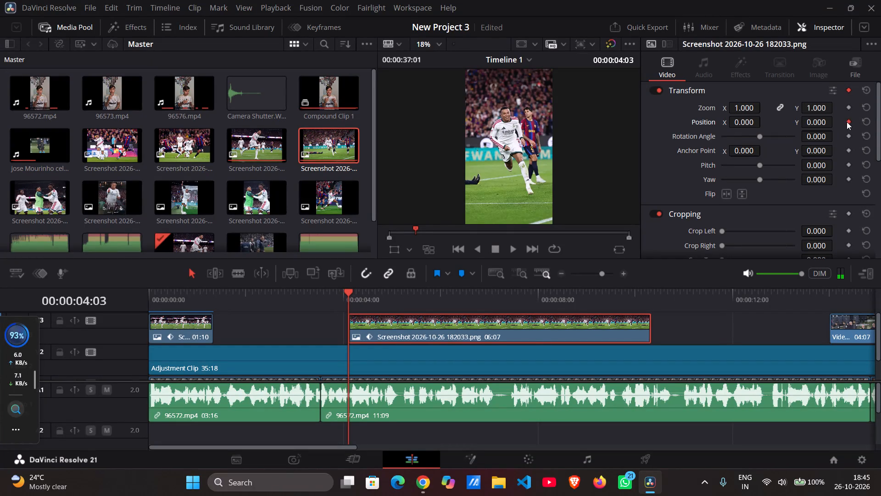
drag(744, 121, 862, 121)
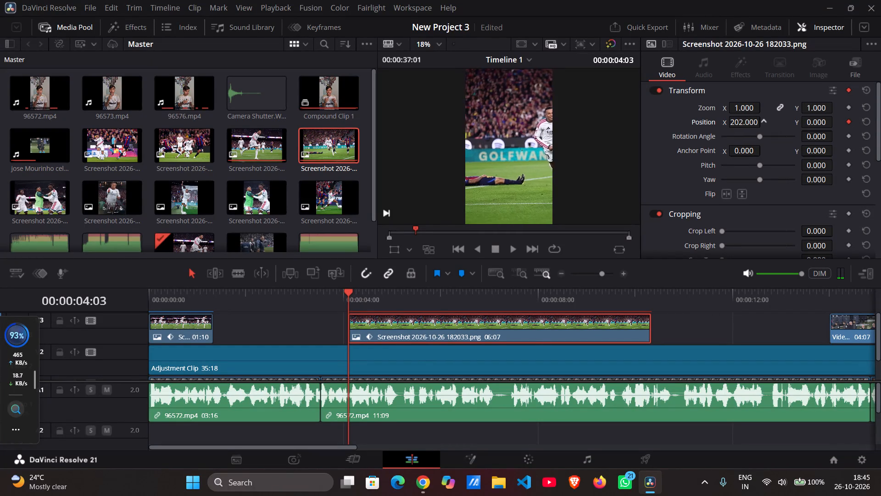
drag(862, 121, 522, 259)
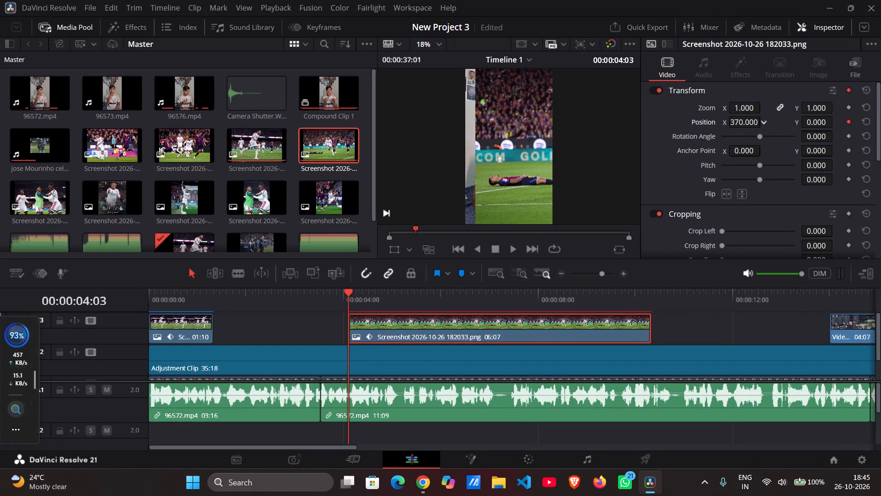
drag(522, 259, 504, 259)
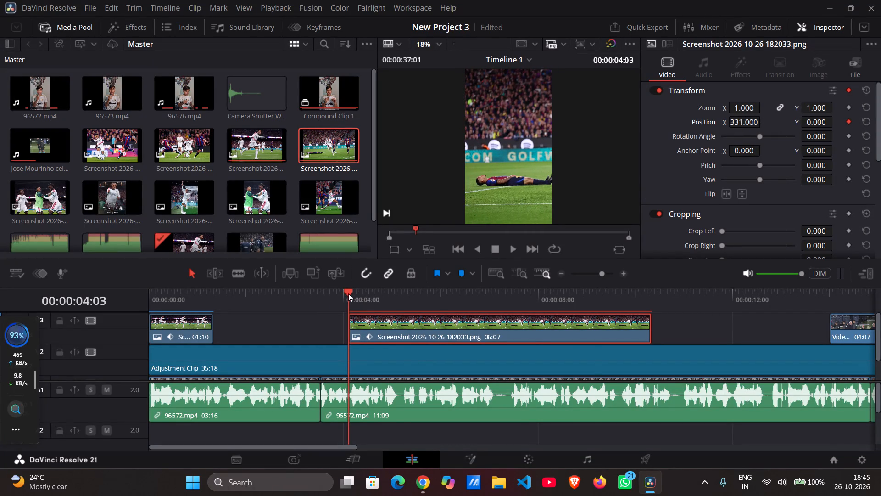
Trim the end of Screenshot 2026-10-26 182033.png on video track 3 to a clip duration of 04:08, playing it back to judge the length.
drag(348, 293, 641, 286)
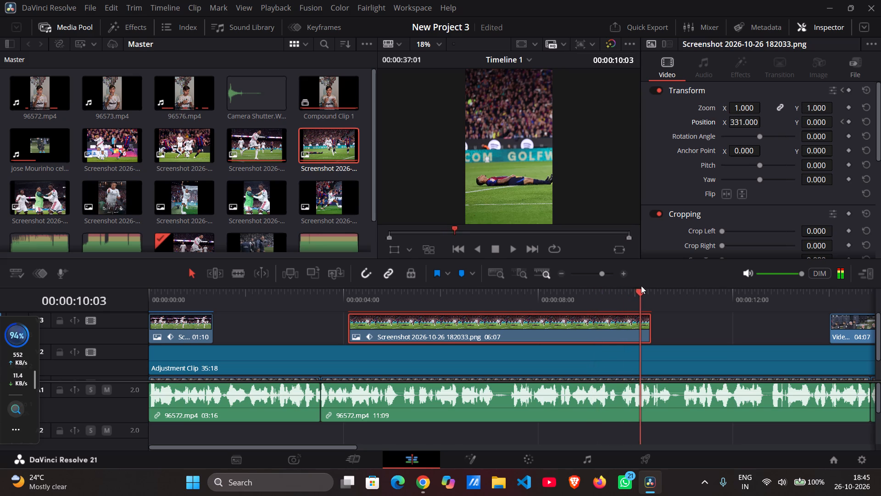
drag(641, 286, 352, 311)
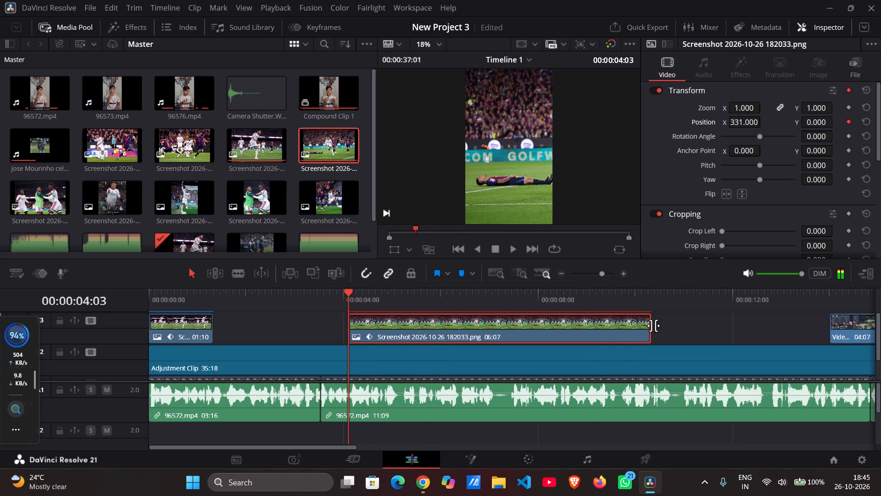
drag(652, 330, 485, 342)
key(space)
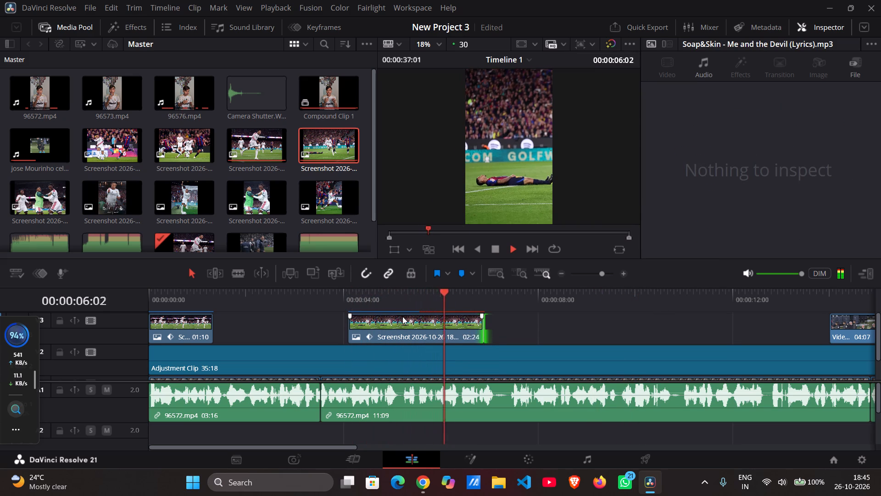
key(space)
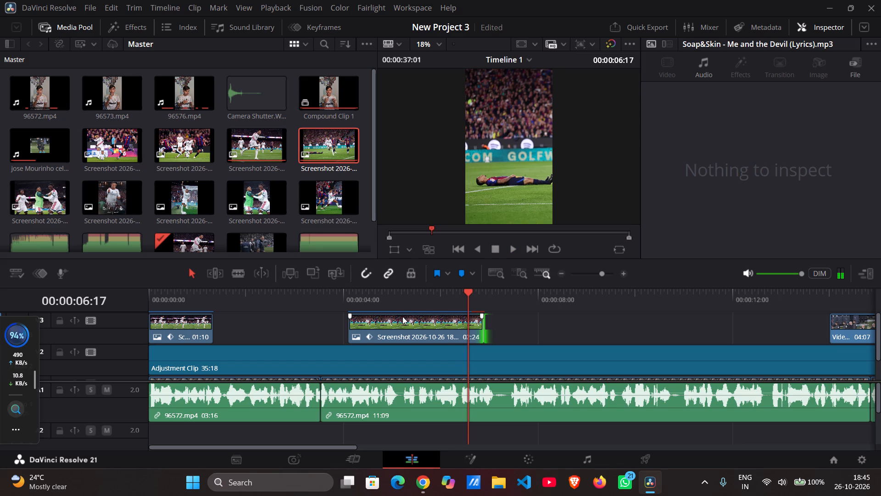
drag(483, 330, 539, 336)
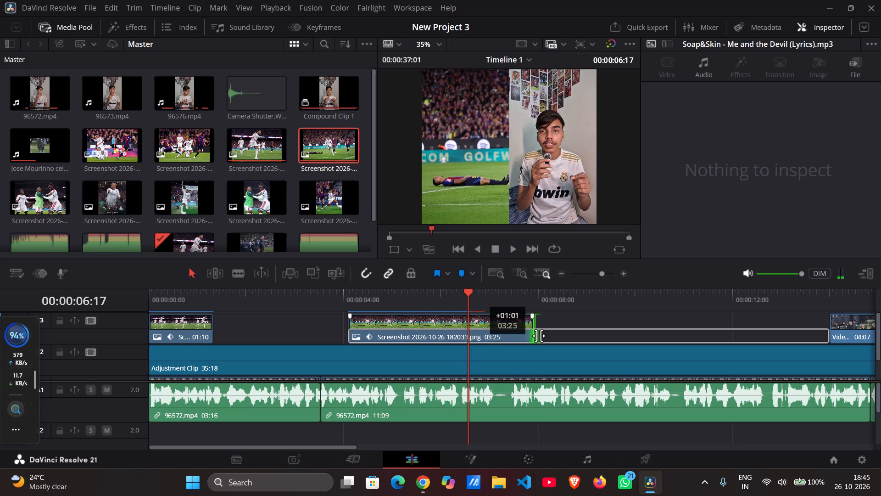
drag(539, 336, 554, 337)
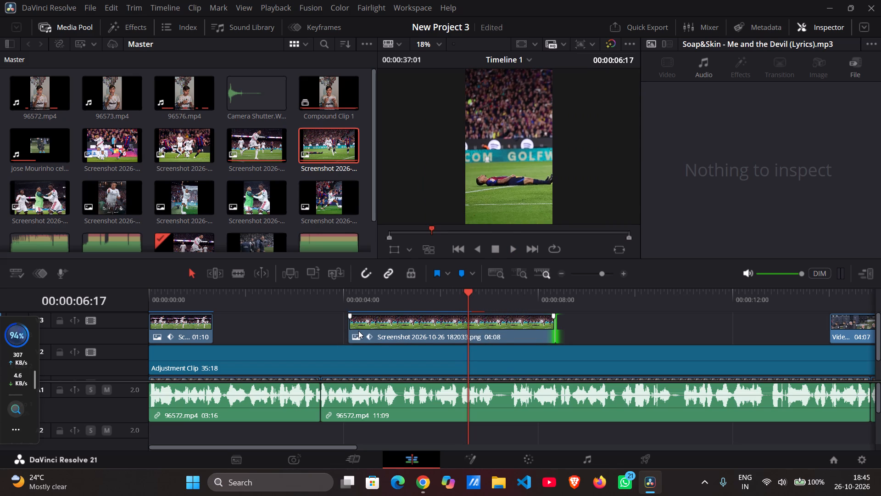
Move Screenshot 2026-10-26 182033.png along video track 3 so it starts shortly after the 5-second mark, and play back its entry.
drag(358, 331, 363, 330)
drag(363, 330, 412, 329)
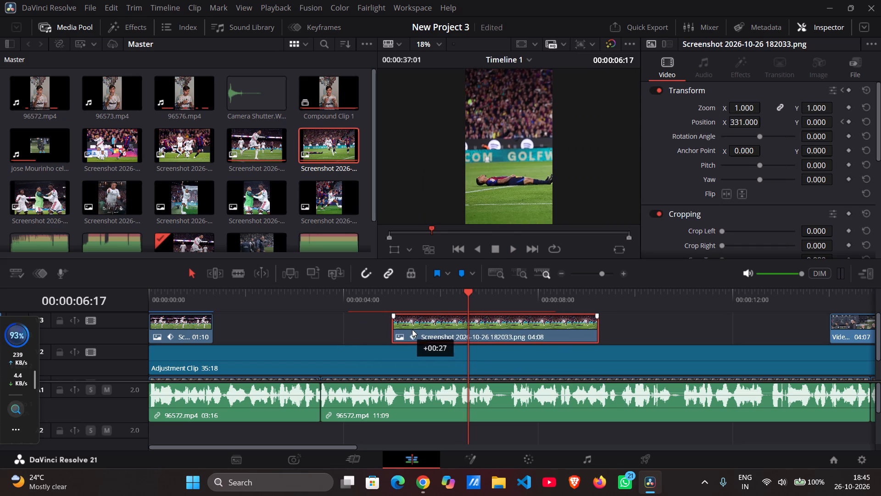
drag(412, 329, 420, 329)
click(385, 308)
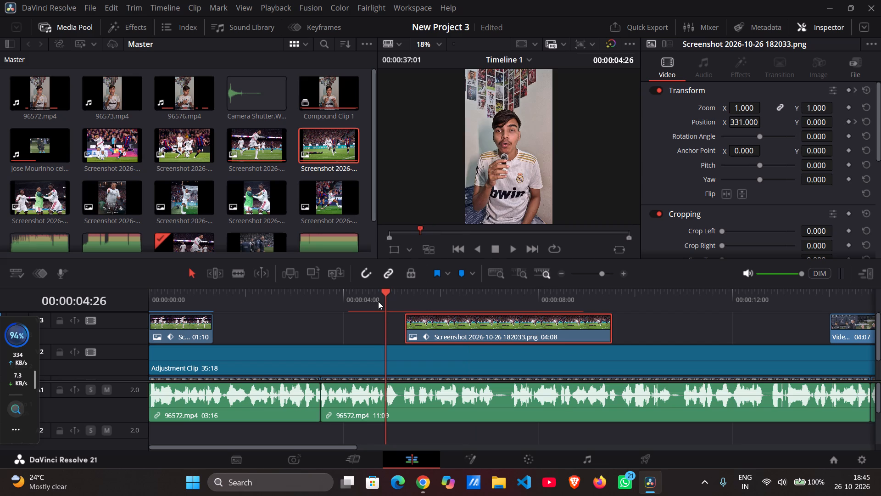
key(space)
key(space)
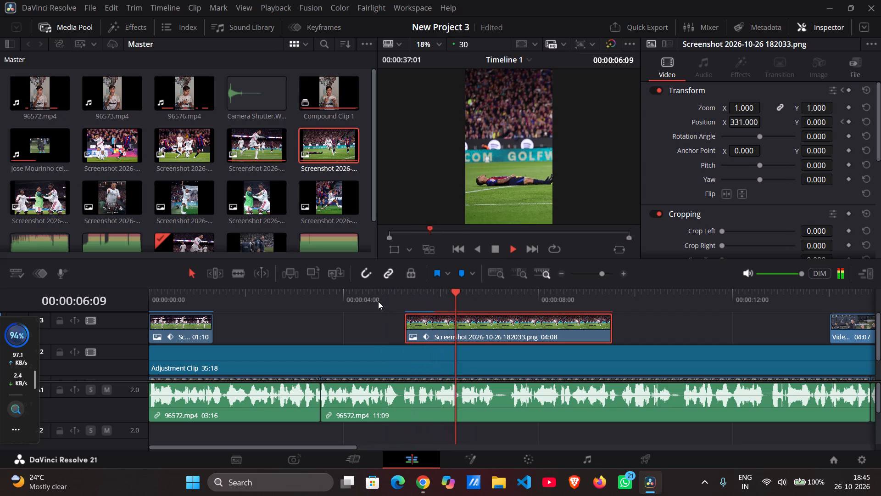
click(440, 322)
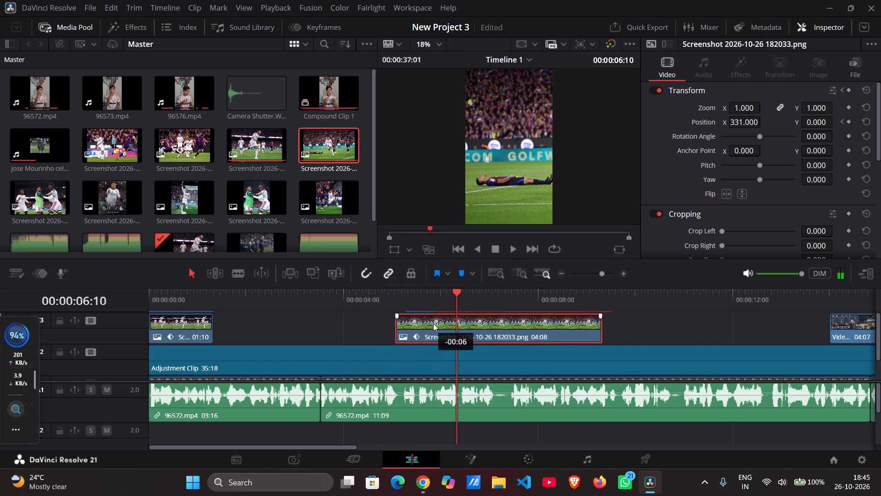
Add a second Position keyframe to Screenshot 2026-10-26 182033.png near its end, at 00:00:09:12, with Position Y at 1.
drag(457, 294, 554, 304)
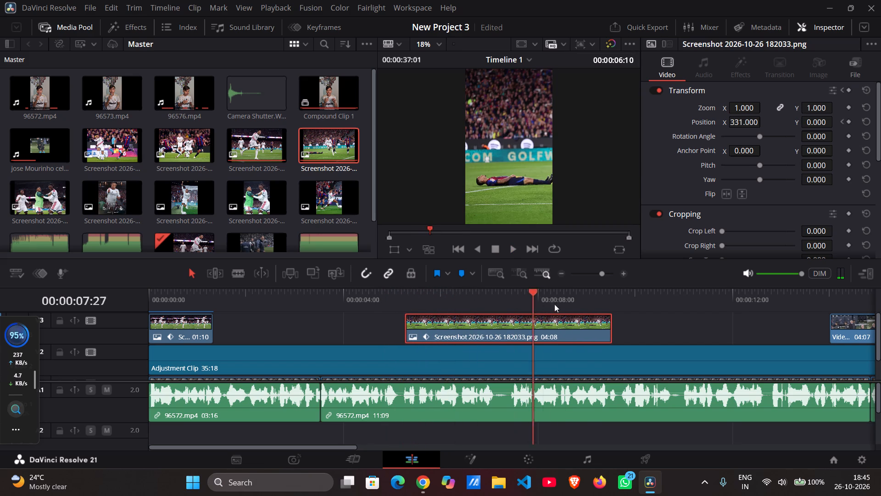
drag(554, 304, 598, 307)
click(604, 330)
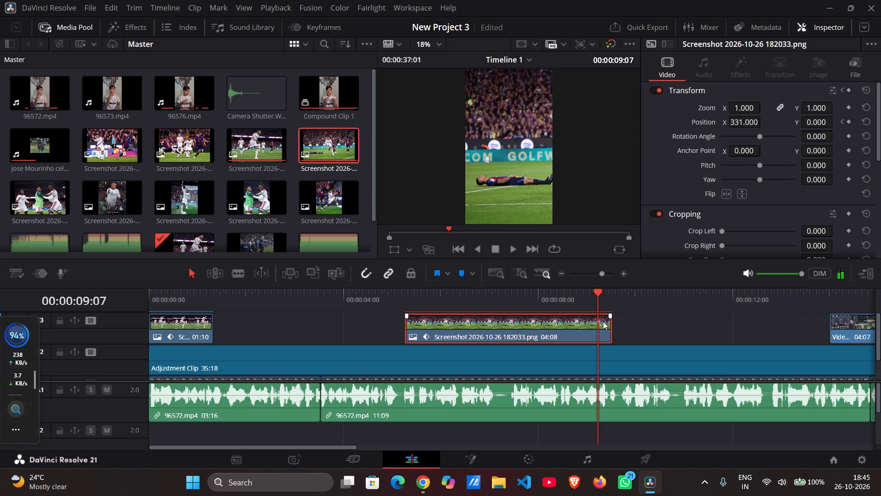
drag(596, 295, 607, 298)
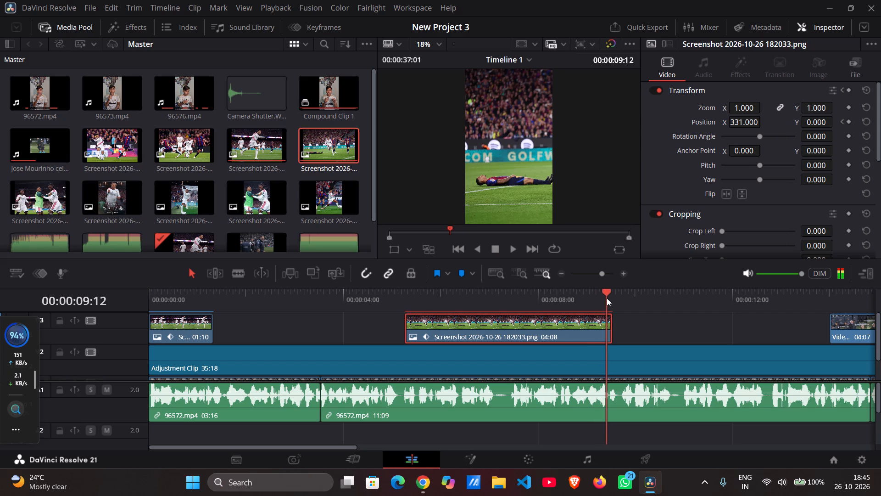
drag(607, 298, 607, 299)
drag(821, 124, 741, 142)
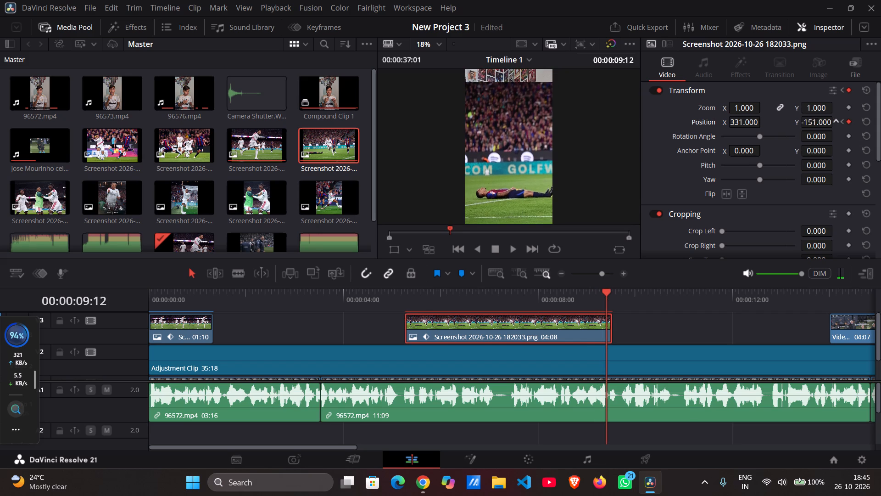
drag(741, 142, 841, 146)
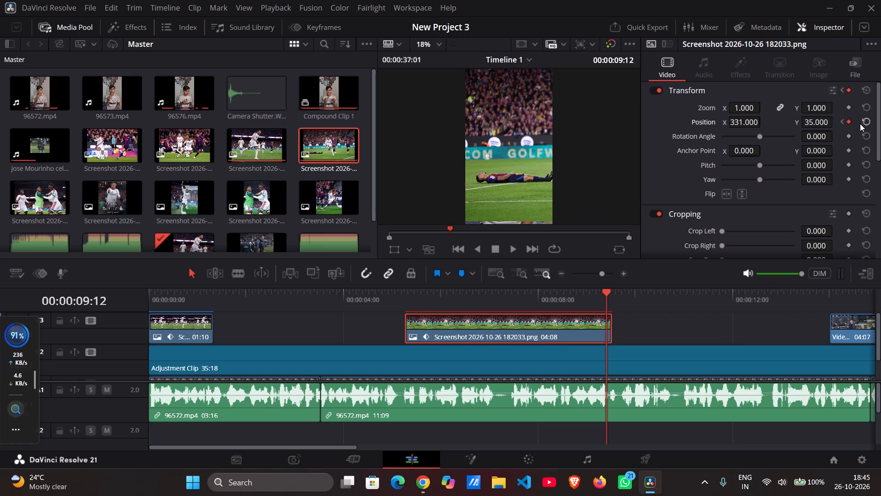
drag(820, 125, 814, 125)
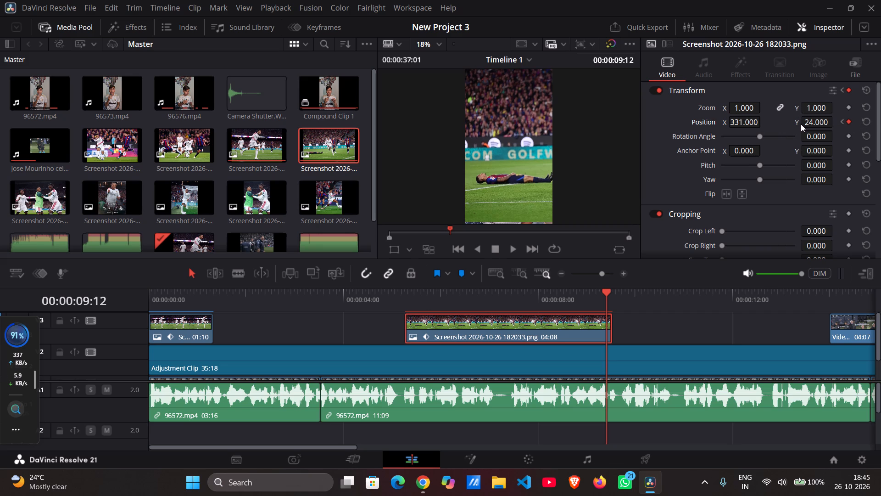
click(799, 124)
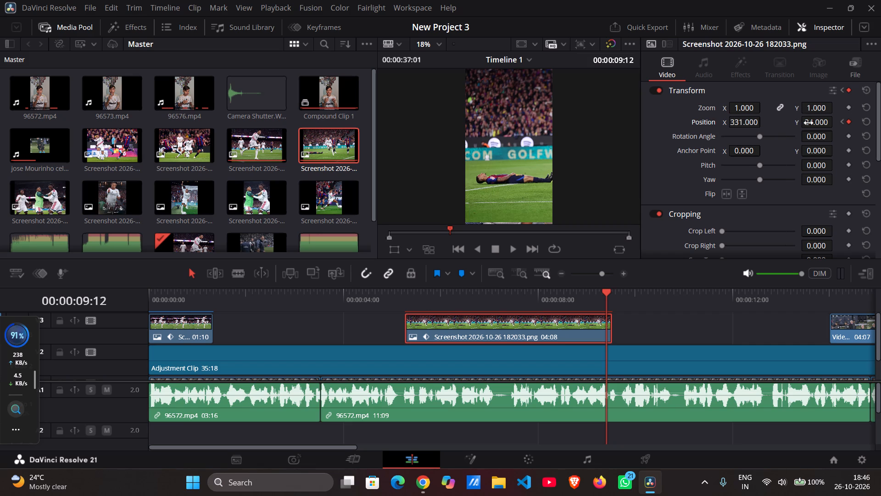
double_click(809, 123)
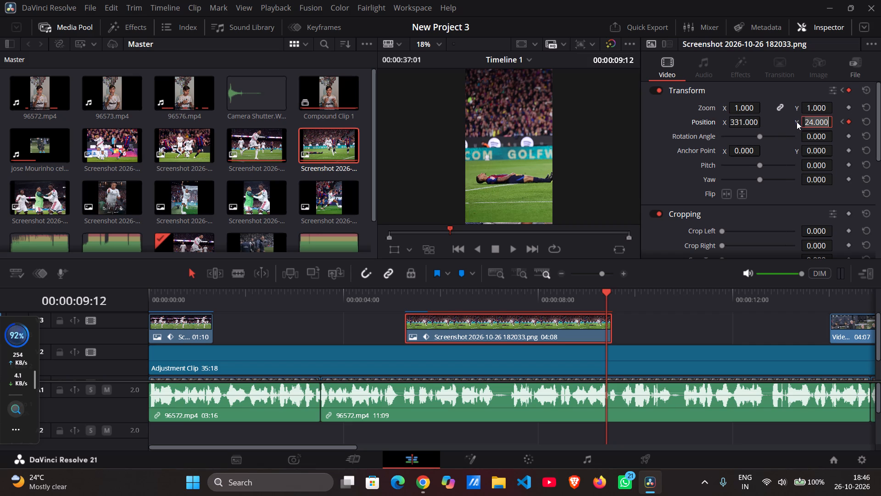
double_click(797, 122)
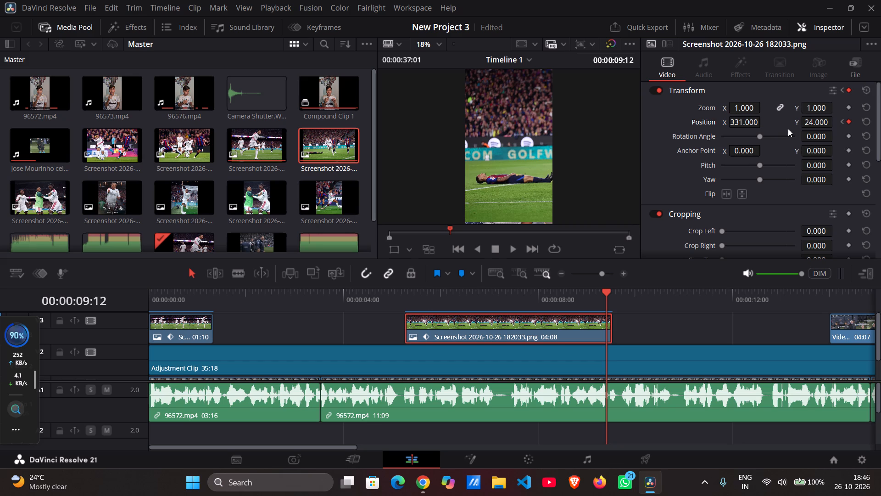
drag(812, 124, 814, 124)
drag(814, 124, 797, 122)
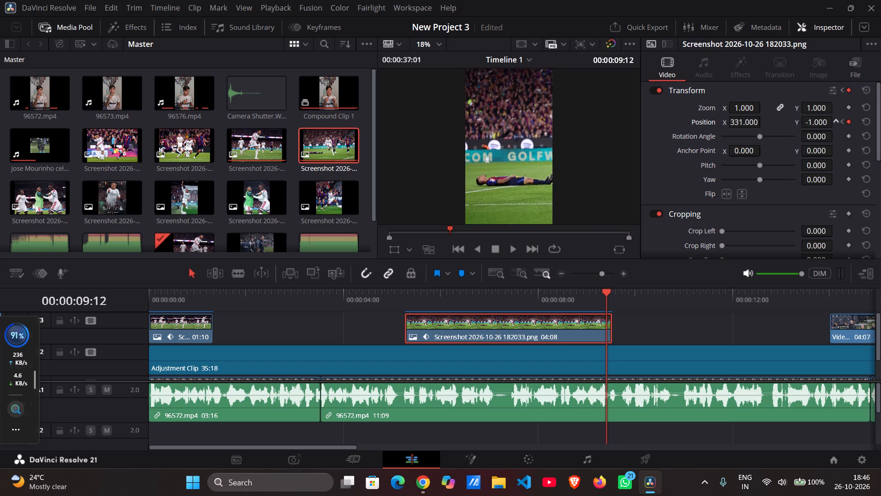
drag(797, 122, 798, 121)
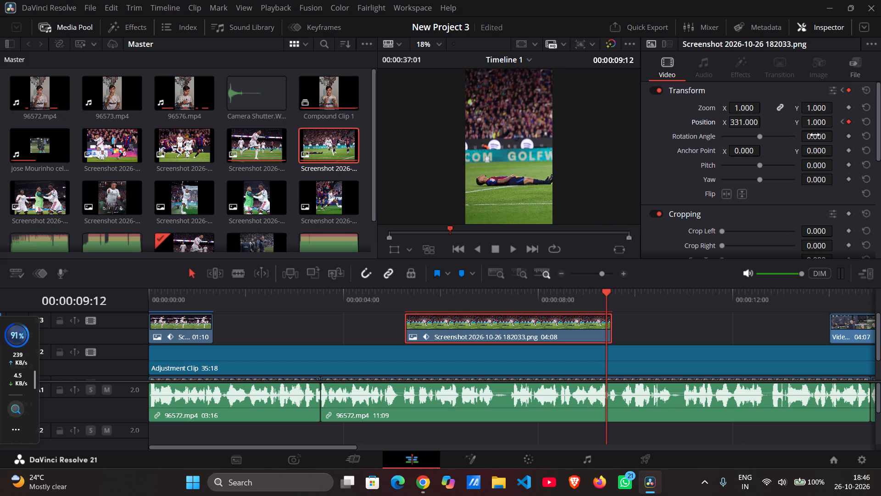
Set Position X to -185 at the 00:00:09:12 keyframe and play back the resulting pan across the screenshot.
drag(744, 122, 732, 126)
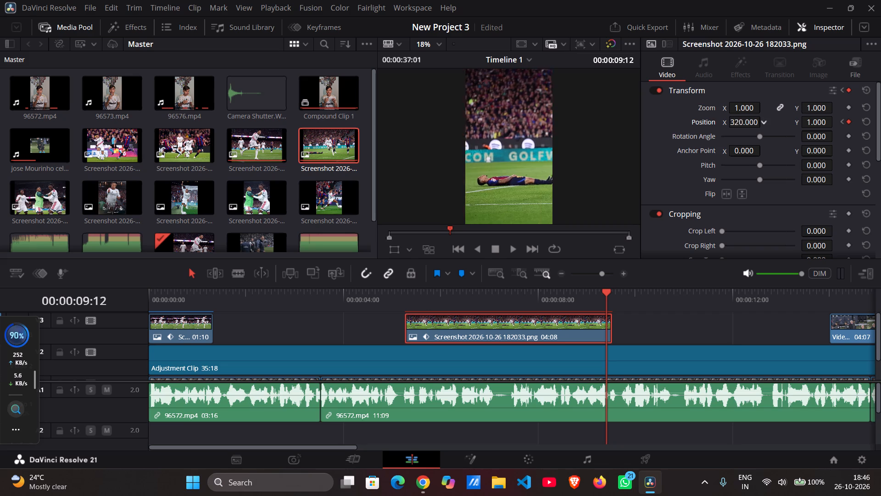
drag(732, 126, 505, 145)
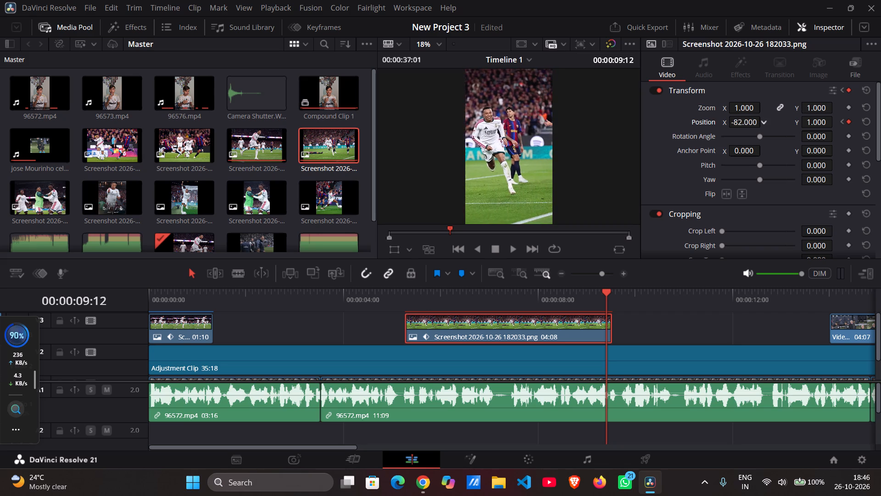
drag(505, 145, 448, 156)
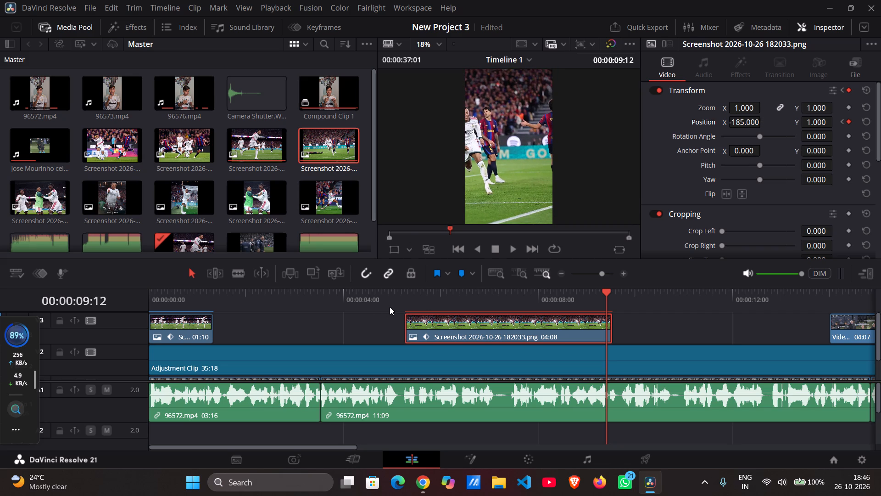
click(390, 307)
key(space)
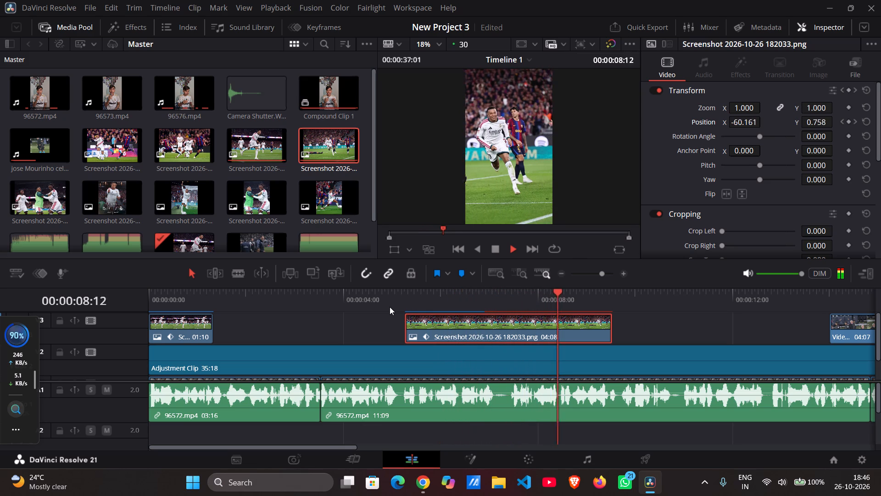
key(space)
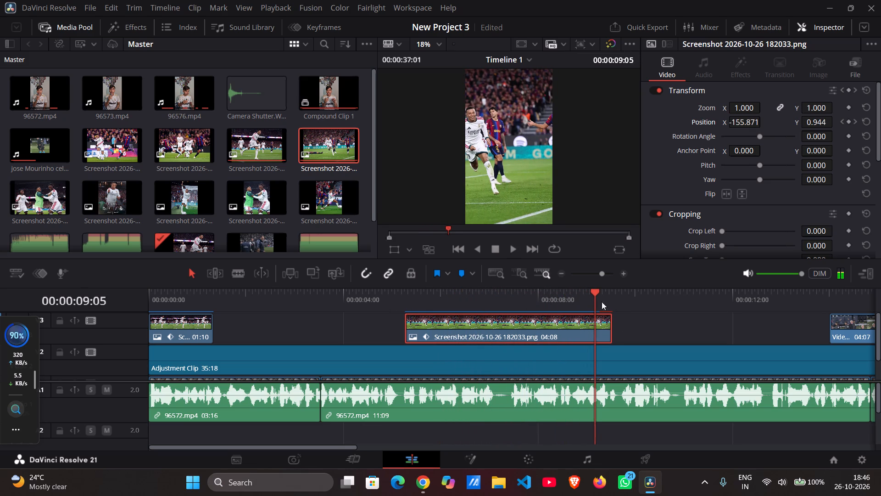
Trim the end of Screenshot 2026-10-26 182033.png on video track 3 to a clip duration of 02:12, playing it back against the speech.
drag(612, 327, 520, 329)
click(390, 285)
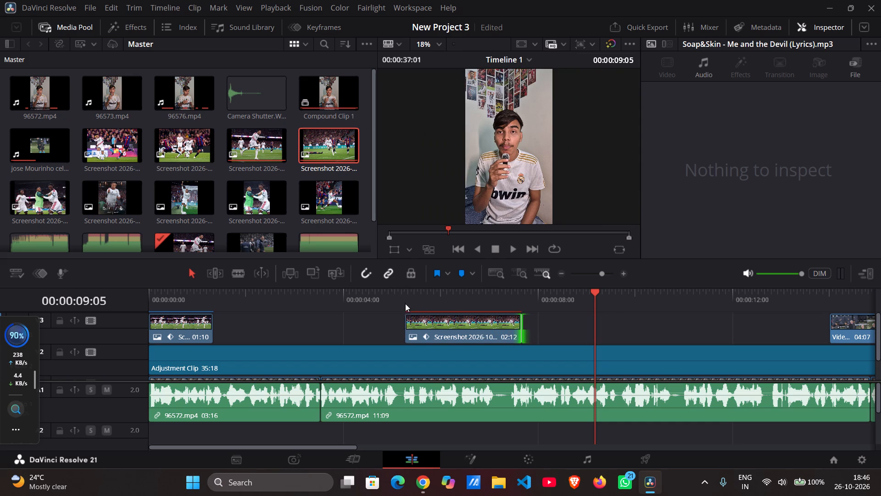
click(393, 302)
key(space)
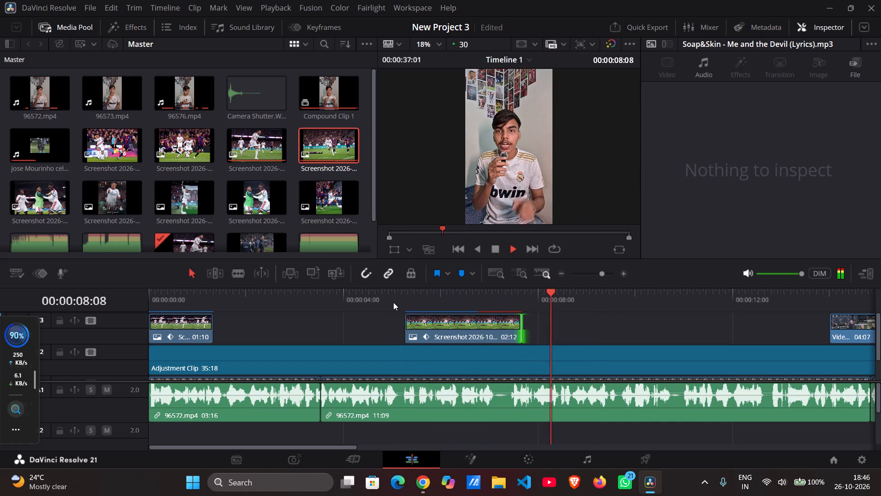
key(space)
scroll(492, 326, down, 1)
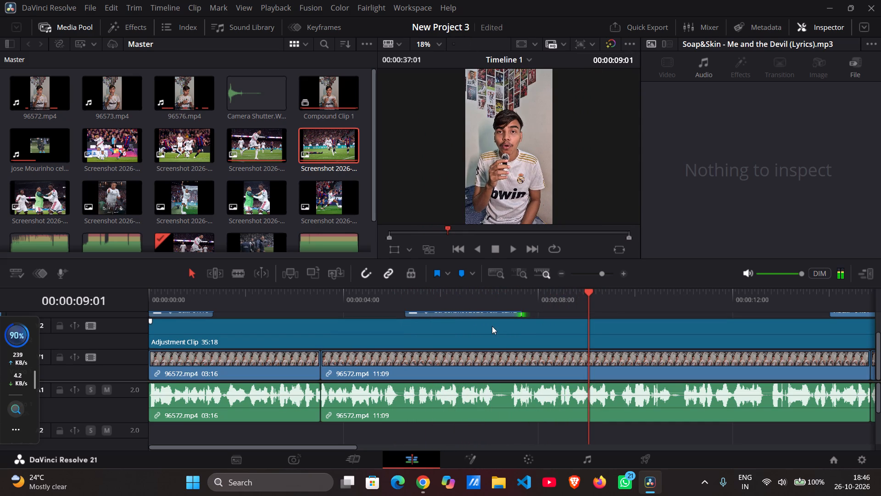
scroll(492, 326, down, 1)
scroll(530, 331, up, 1)
click(505, 292)
key(space)
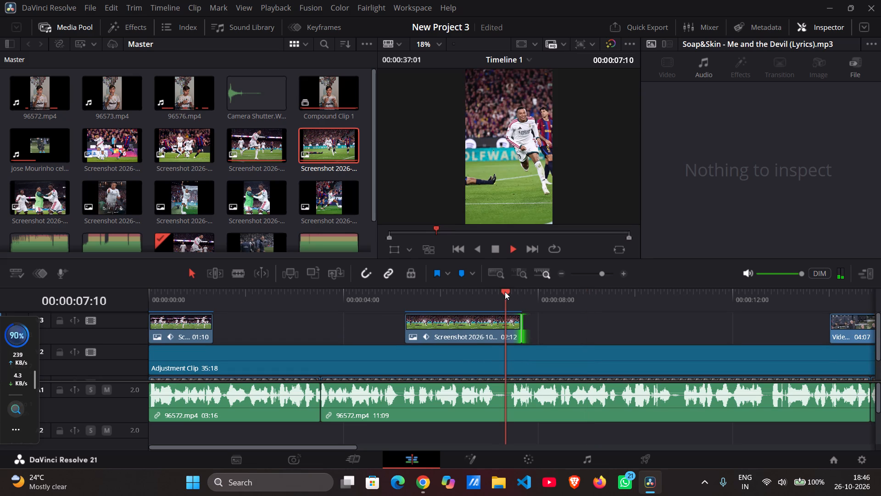
key(space)
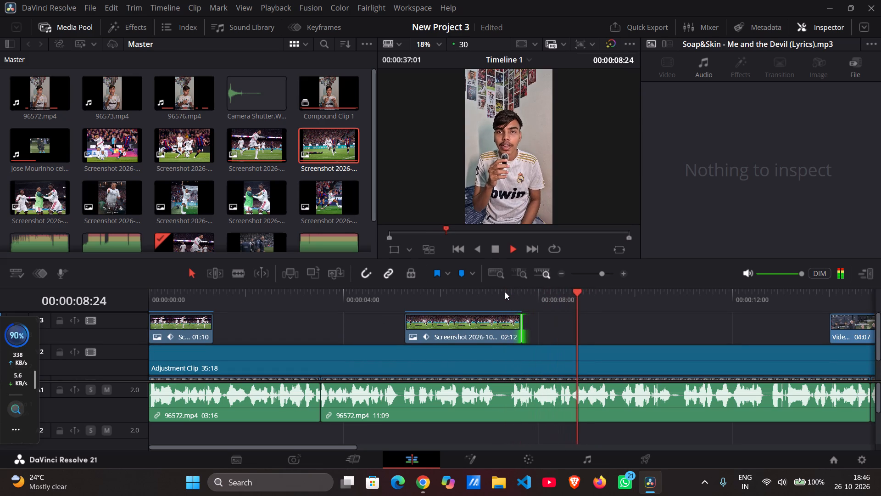
key(space)
Move Screenshot 2026-10-26 182033.png about 6 frames earlier on video track 3, starting just after 5 seconds, and play back its timing.
drag(471, 323, 461, 324)
click(383, 301)
key(space)
key(space)
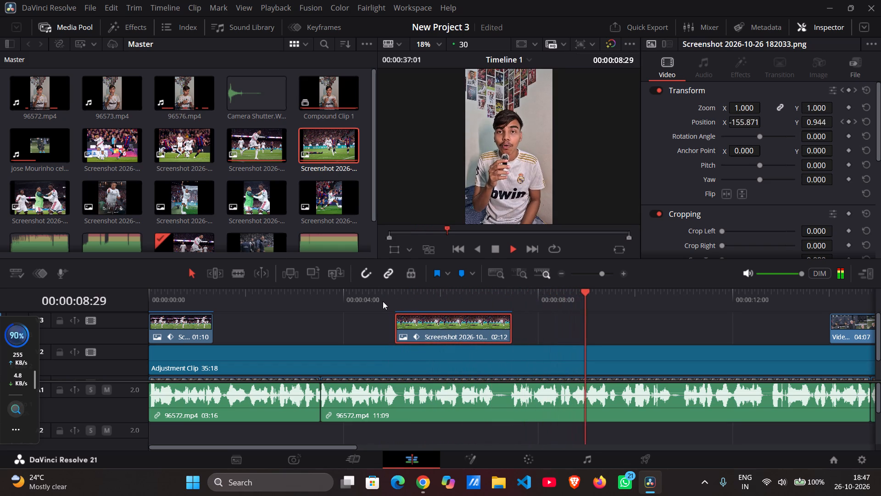
key(space)
key(space)
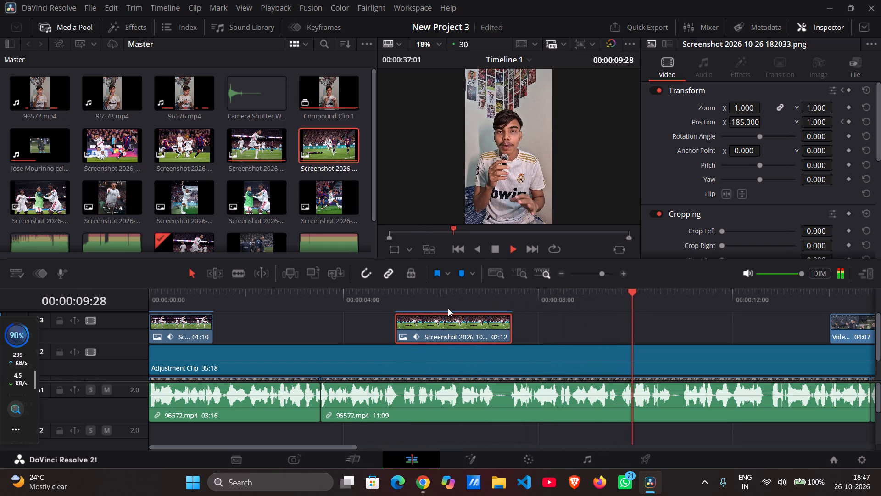
key(space)
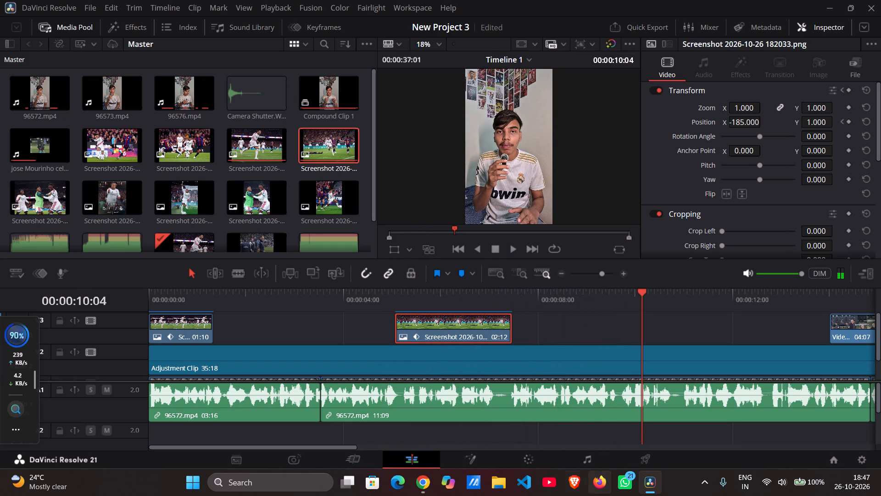
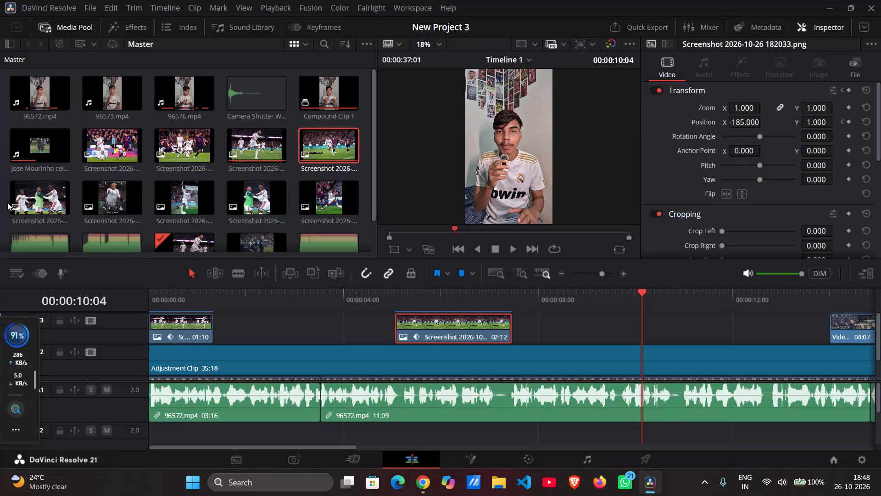
Switch to Instagram and open the All Posts collection of saved posts on the profile.
click(279, 487)
click(291, 158)
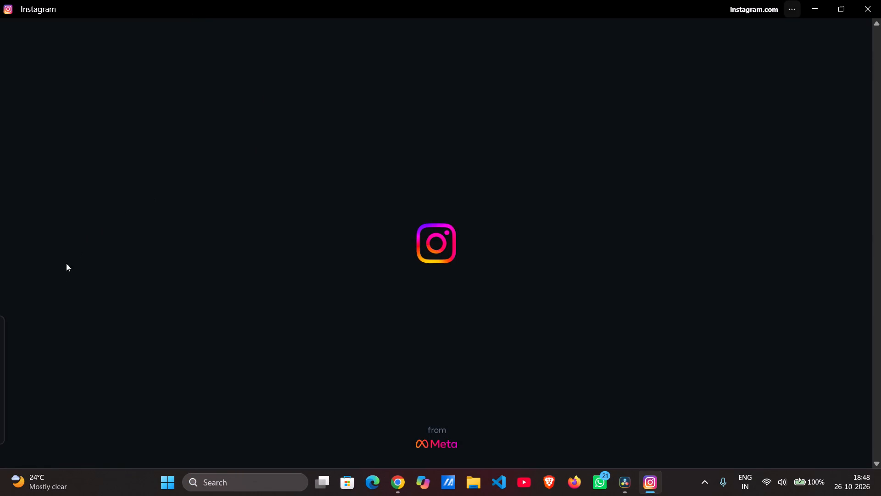
click(37, 337)
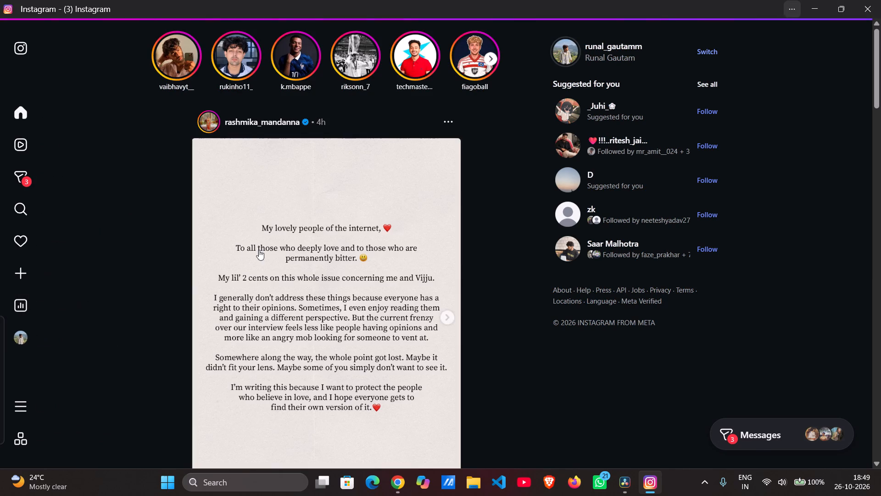
click(440, 330)
scroll(333, 183, down, 4)
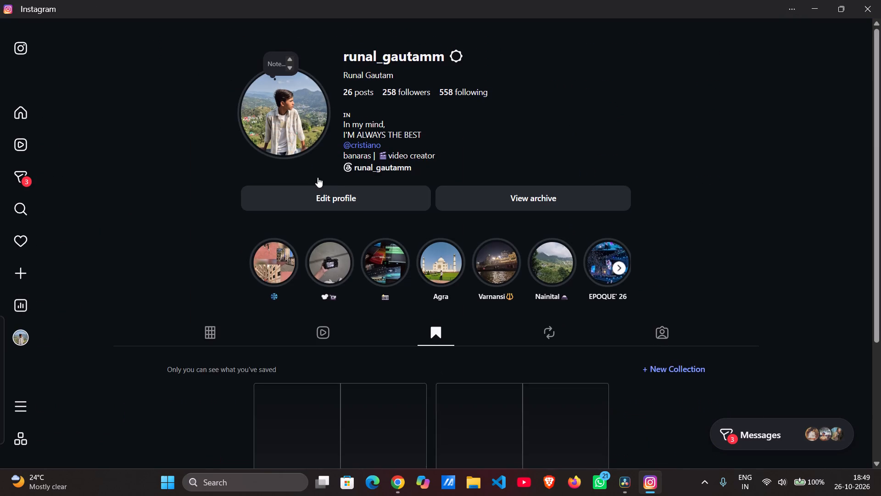
click(345, 289)
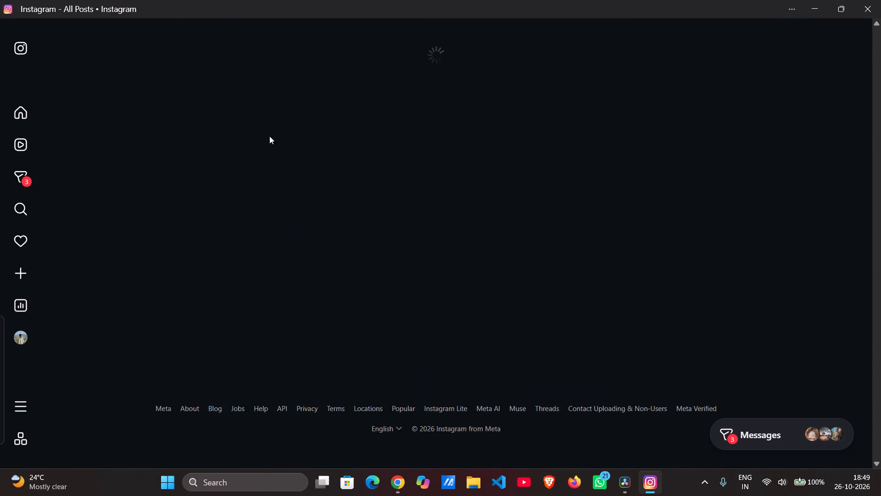
Capture a screenshot of the second photo, players celebrating with Raphinha, in the saved fcbarcelona "RAPHINHA SAYS WE'RE NOT DONE YET" post.
click(261, 210)
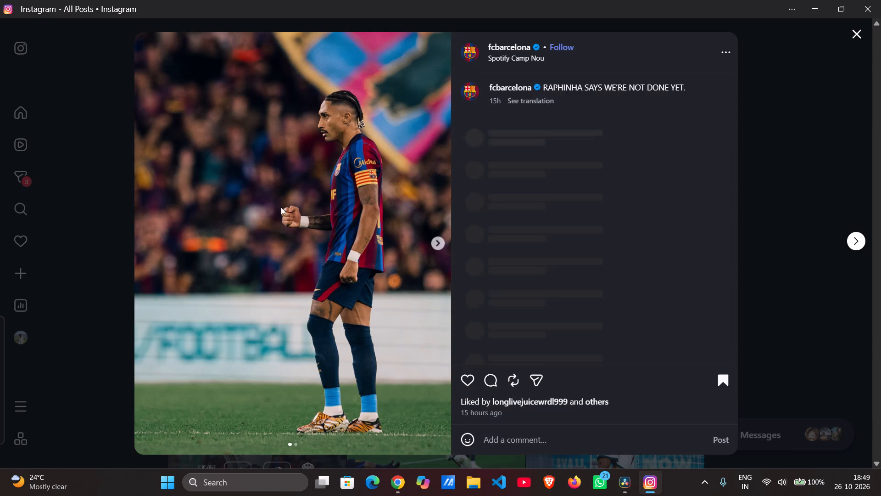
click(435, 242)
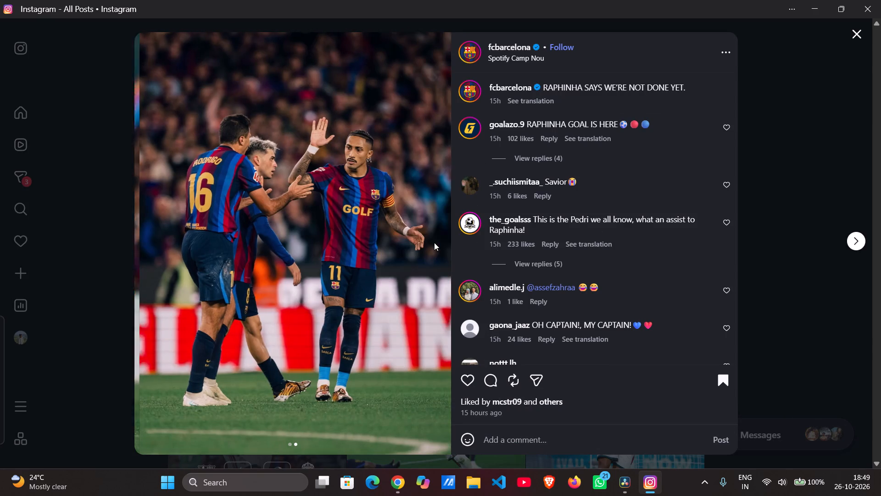
key(Print)
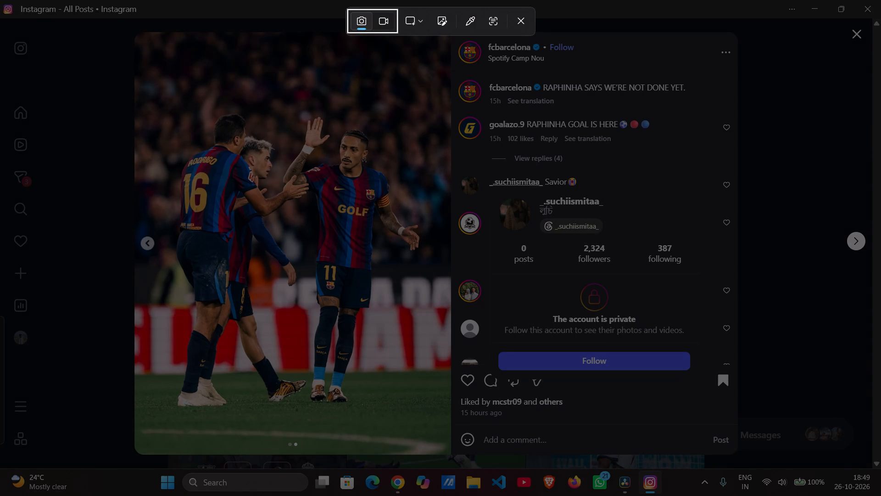
drag(144, 41, 446, 435)
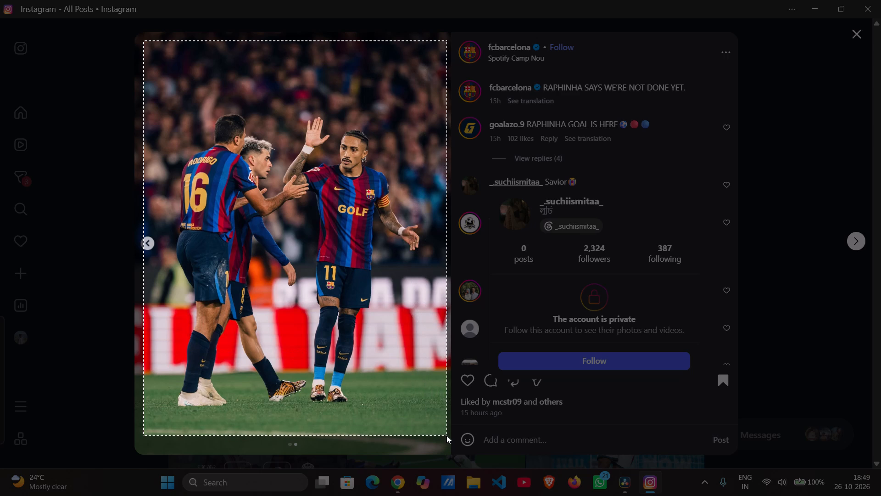
drag(446, 435, 448, 438)
Capture a screenshot of the second stadium crowd photo in the saved fcbarcelona post "Avui, el cor juga a casa" and close the post.
click(862, 245)
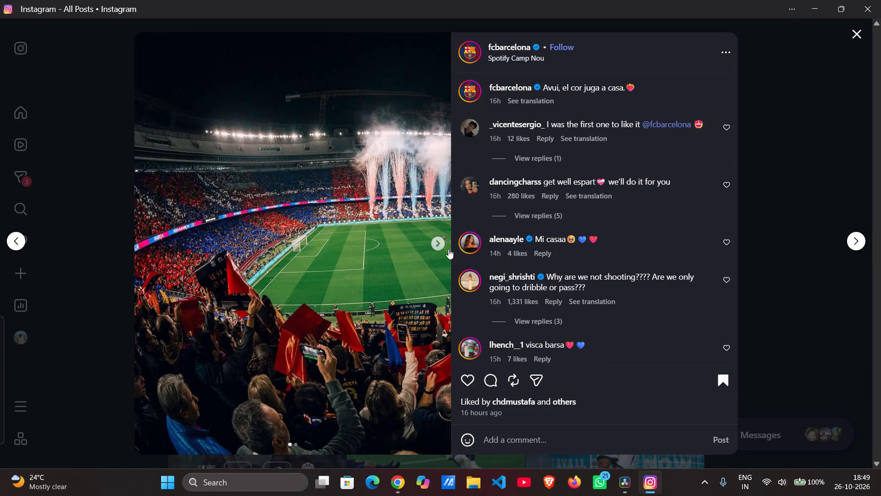
click(437, 243)
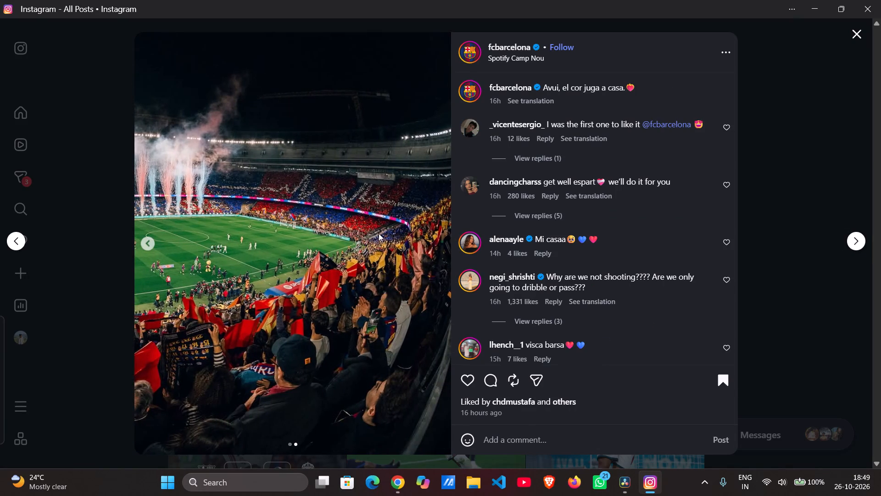
key(Print)
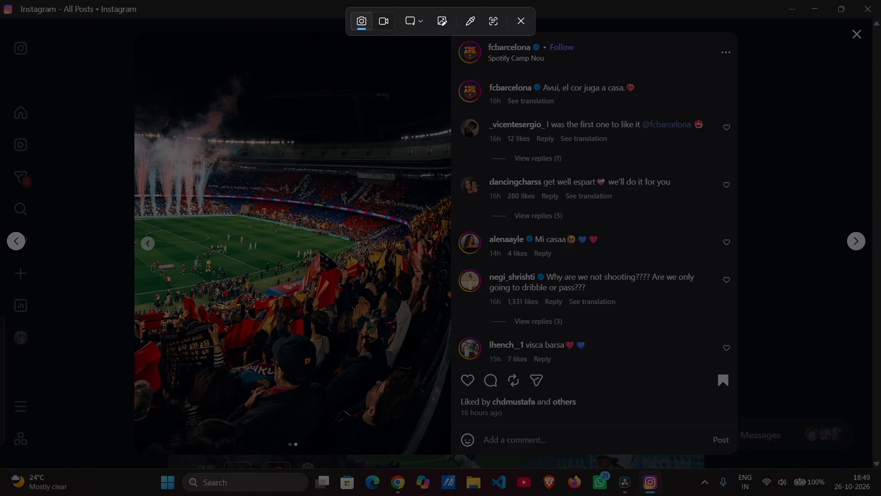
drag(145, 41, 440, 431)
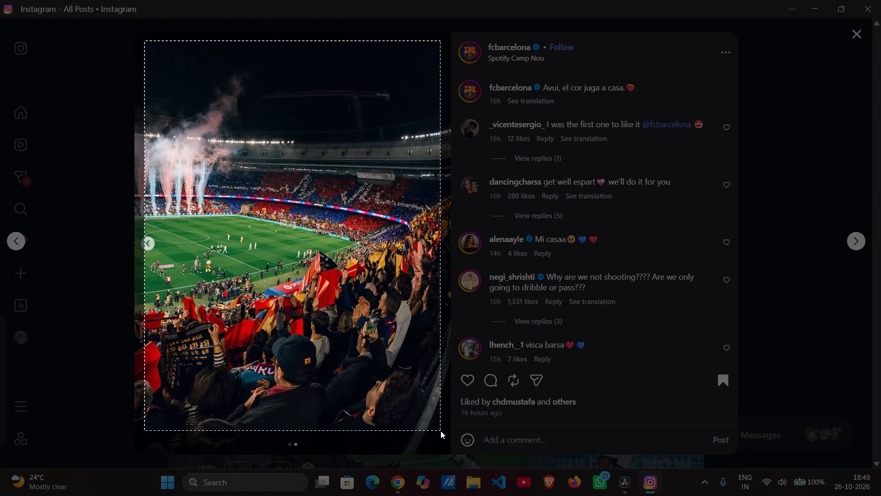
drag(440, 431, 445, 435)
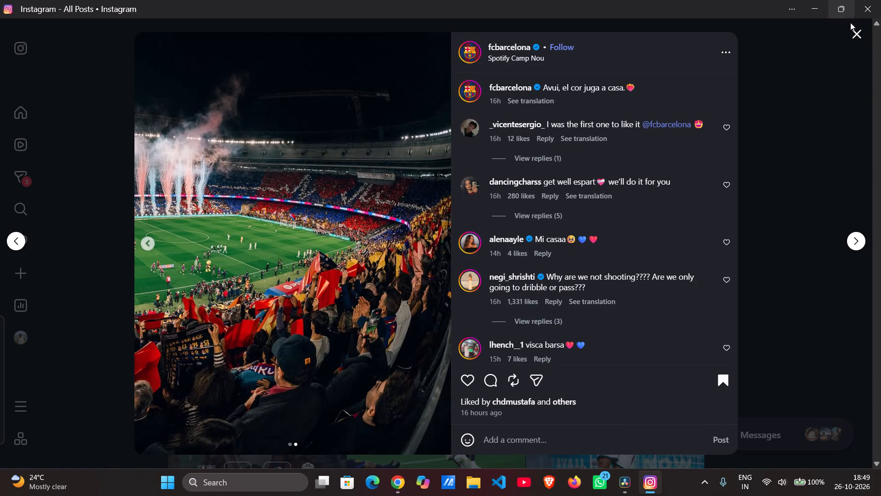
click(855, 30)
Reach the fcbarcelona profile through the saved BATEC BLAUGRANA video and copy the link of its stadium video "Barça, mai caminaràs sol".
click(630, 215)
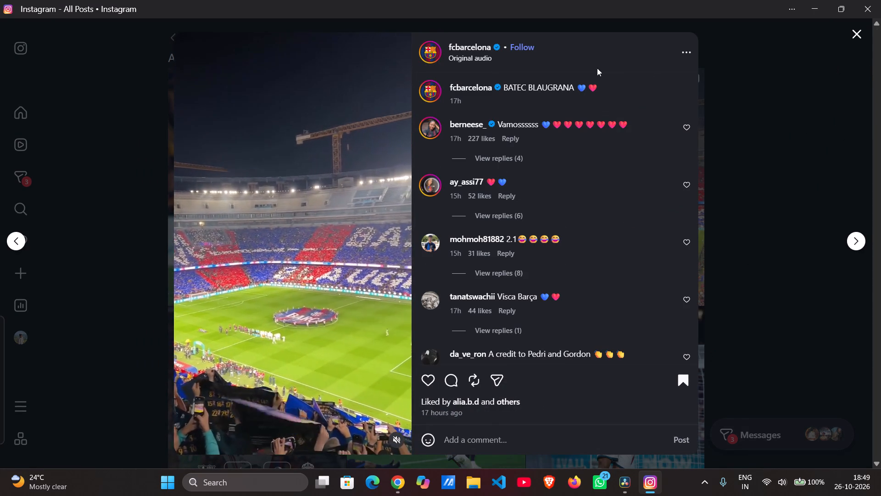
click(477, 49)
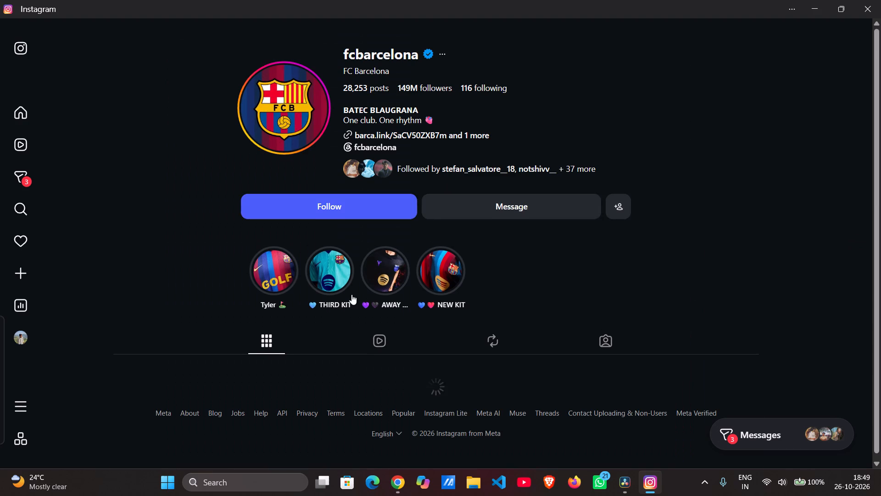
scroll(360, 290, down, 4)
scroll(715, 228, down, 2)
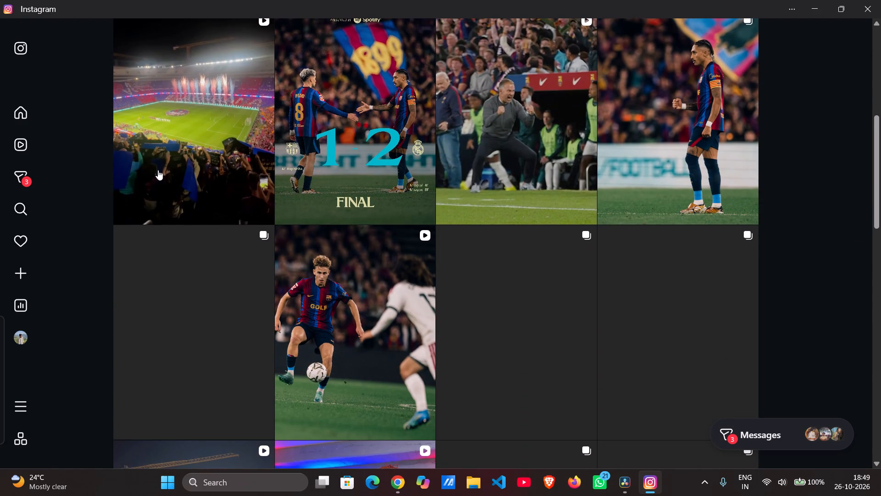
scroll(479, 152, up, 2)
scroll(479, 152, down, 3)
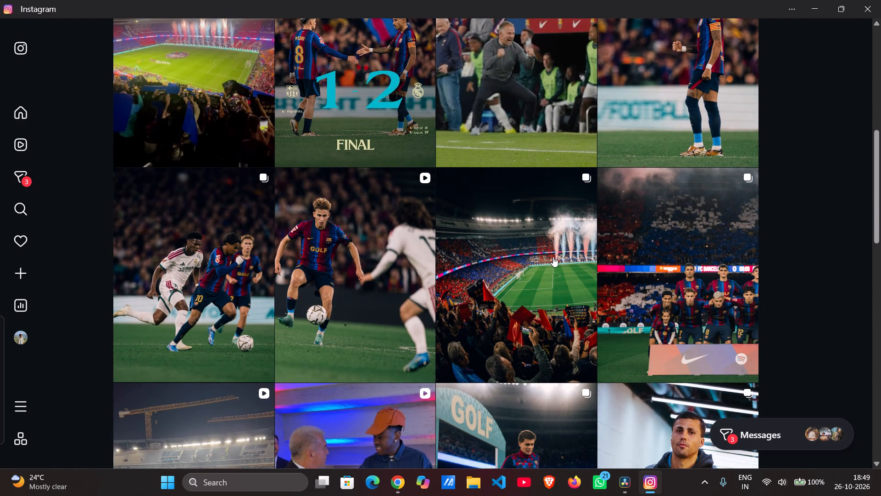
click(177, 98)
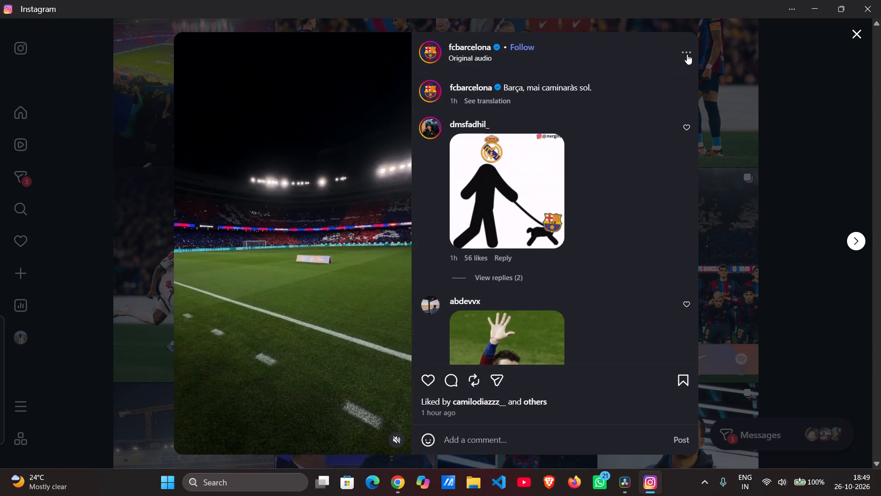
click(687, 54)
click(443, 196)
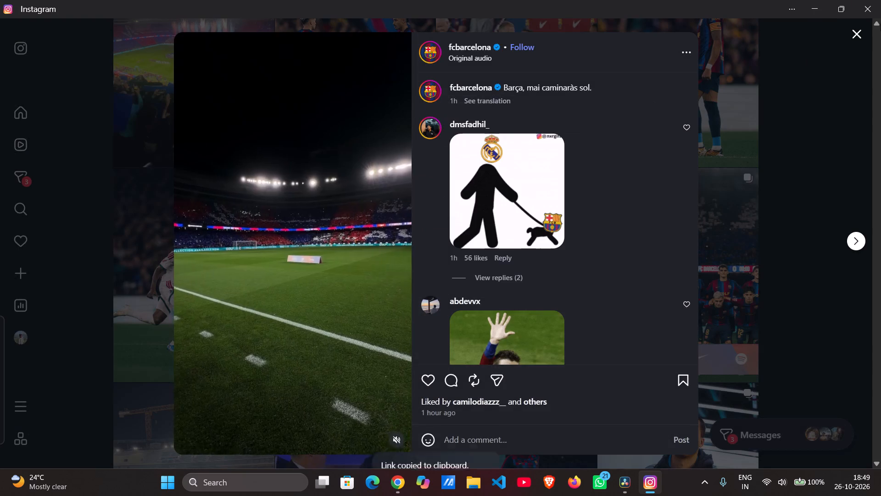
click(864, 31)
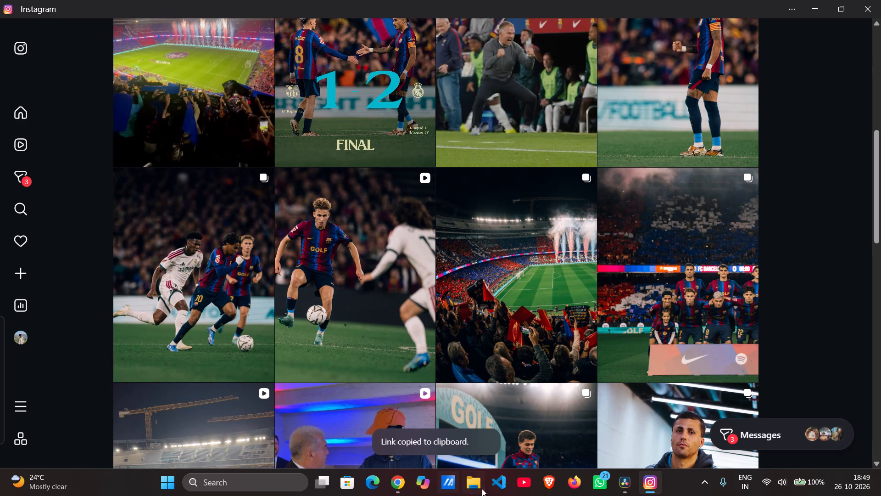
In Chrome, find fastvideosave.net through an instavideosave search and download the stadium video from the copied link using Server 1.
click(398, 485)
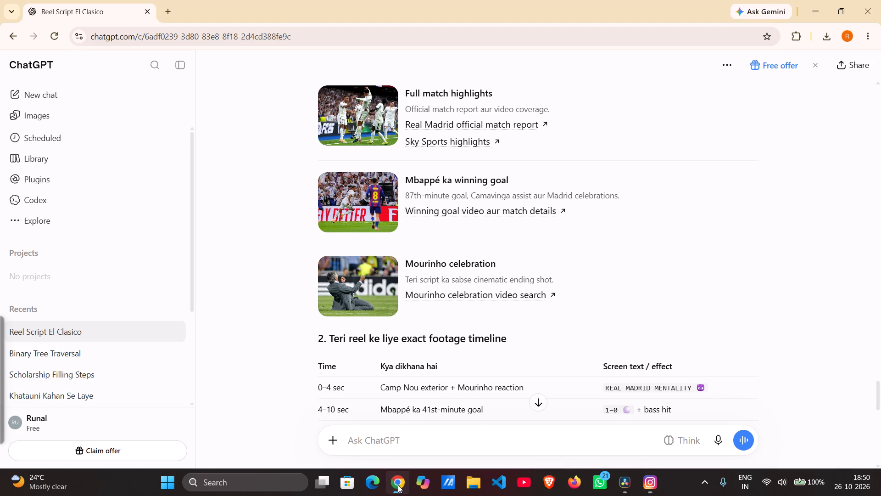
click(175, 10)
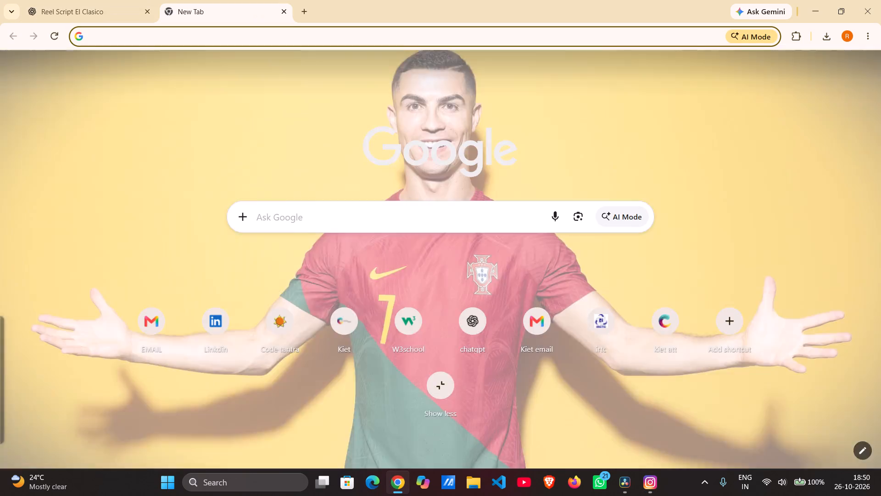
click(335, 221)
click(304, 249)
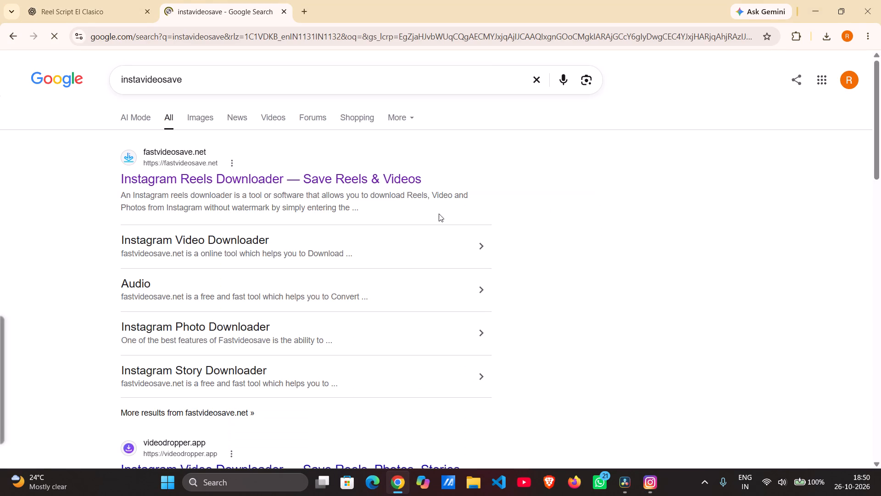
click(246, 186)
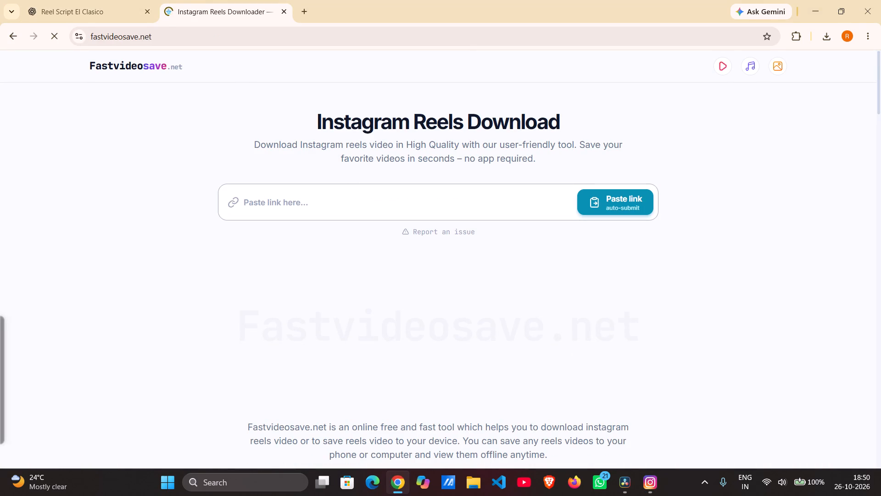
click(355, 210)
key(ctrl+v)
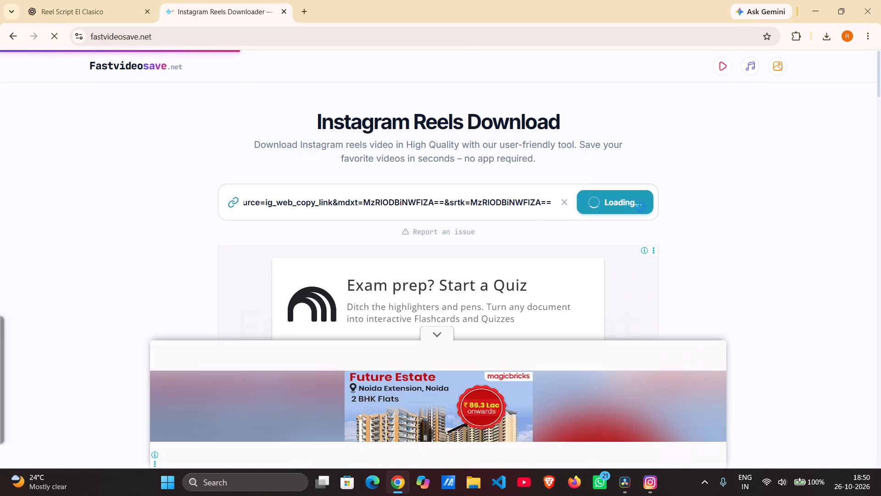
scroll(545, 199, down, 4)
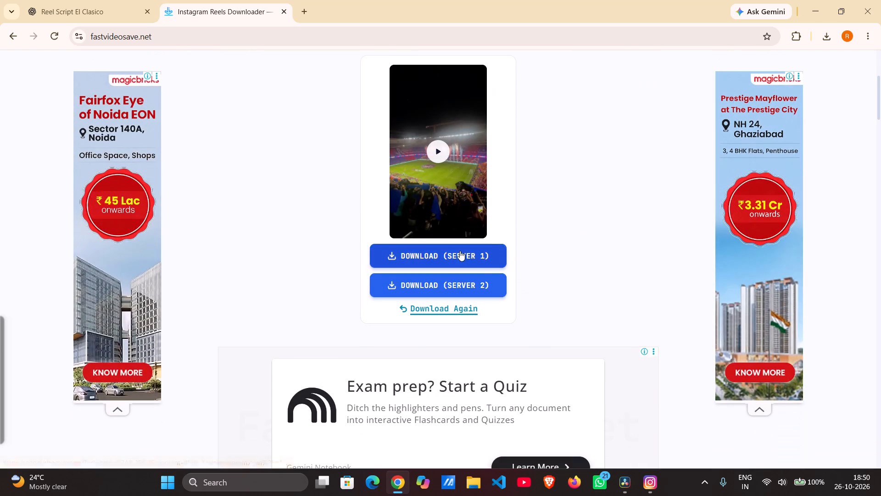
click(460, 251)
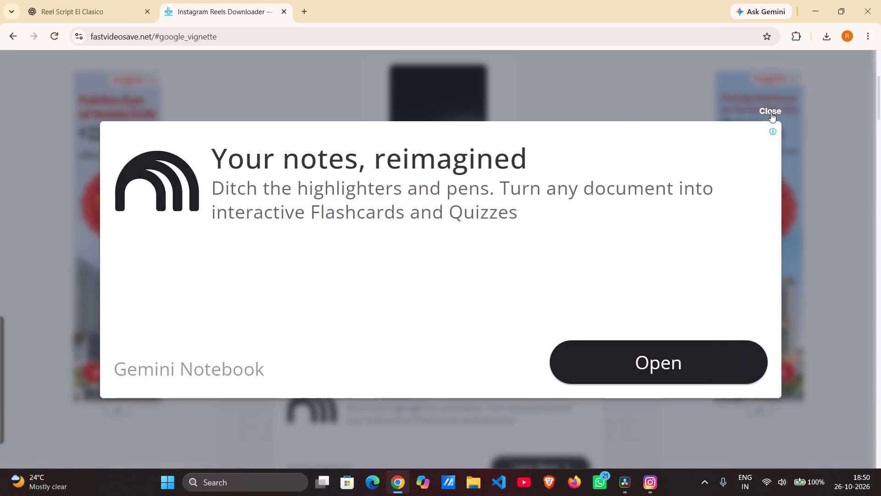
click(771, 112)
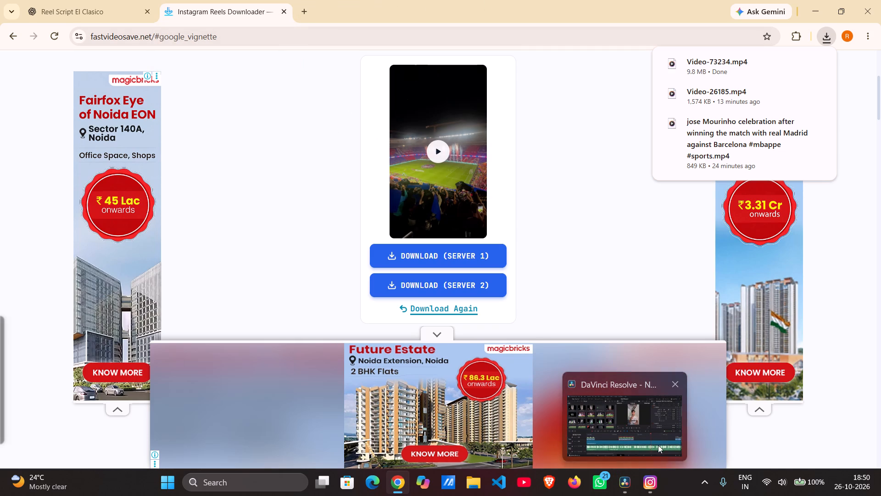
Return to Instagram to look over the fcbarcelona posts once more, and close the app.
click(650, 483)
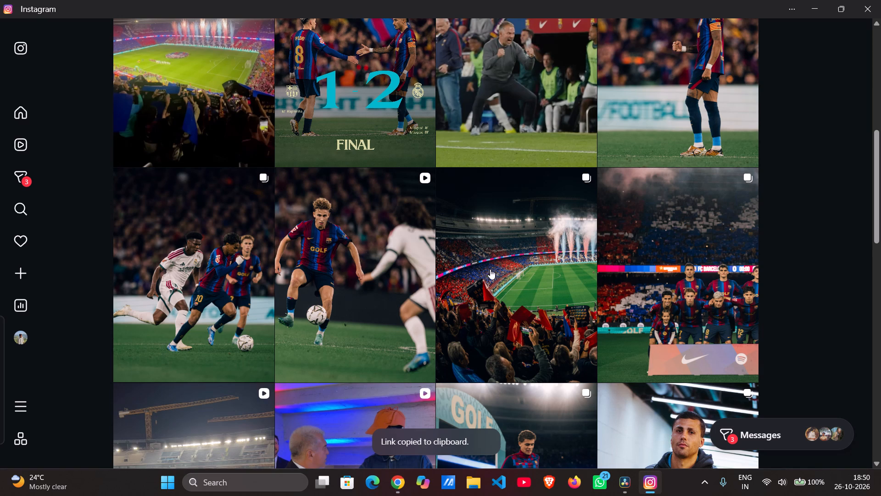
scroll(385, 264, up, 2)
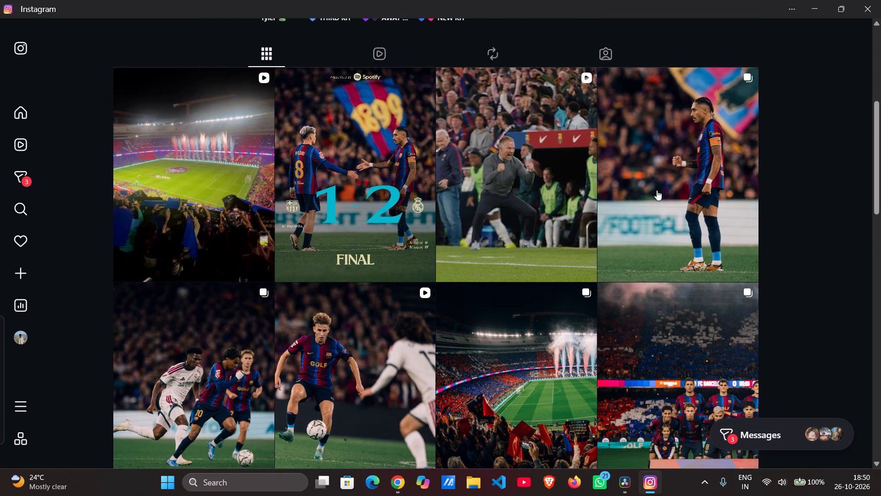
scroll(558, 161, up, 5)
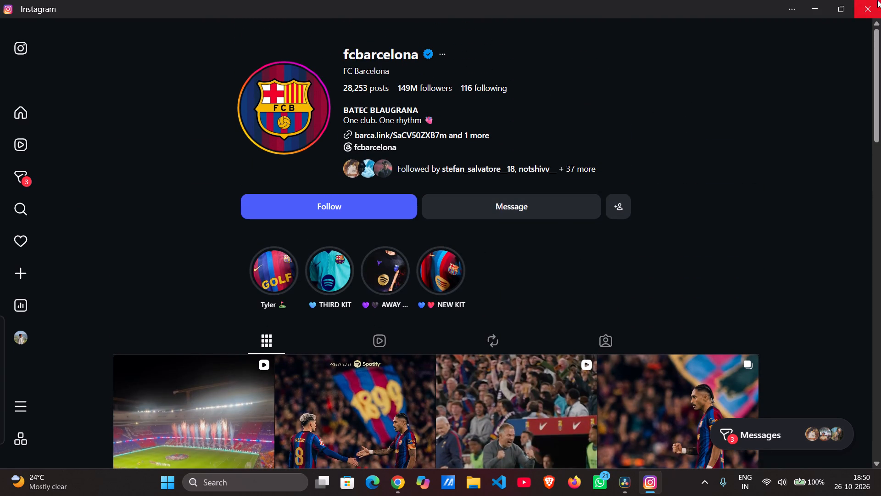
click(862, 1)
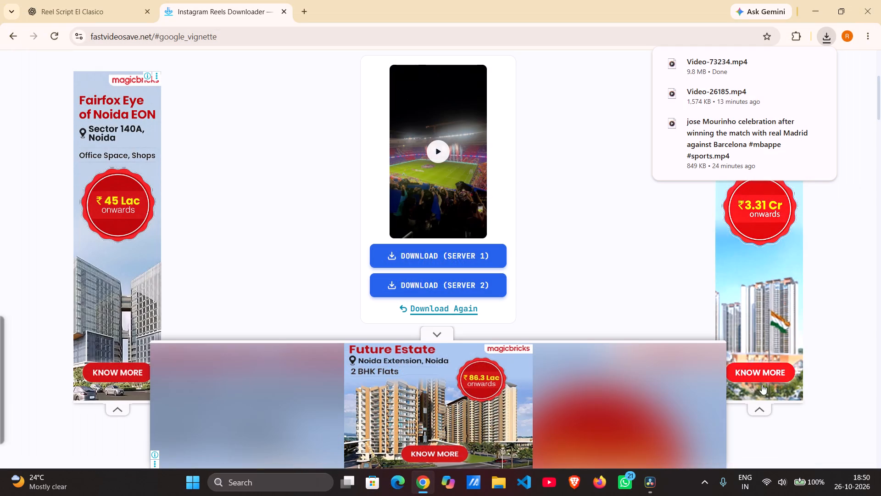
In DaVinci Resolve, start importing media into the Master bin and browse to the folder holding the new files.
click(644, 486)
scroll(255, 182, down, 3)
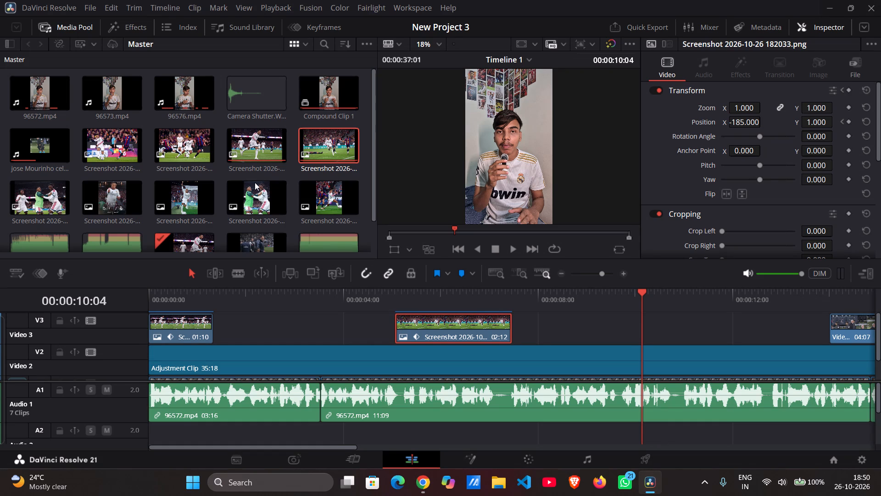
scroll(255, 182, down, 14)
right_click(265, 246)
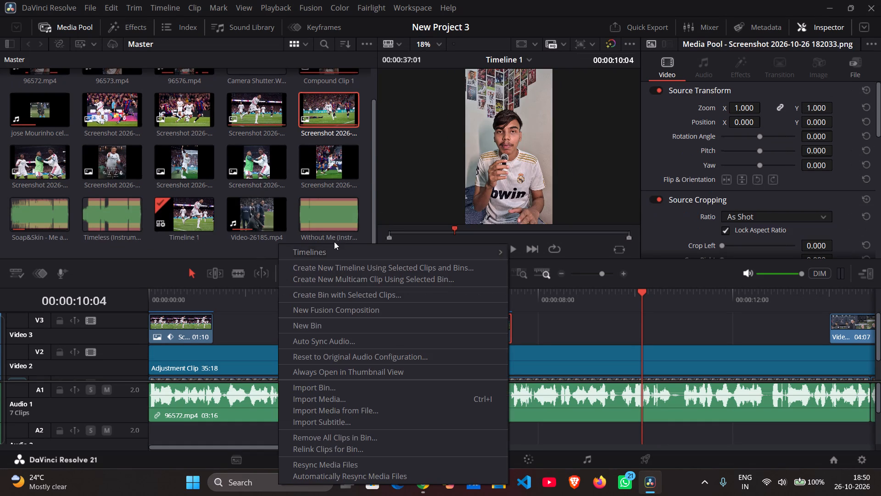
click(335, 395)
click(62, 122)
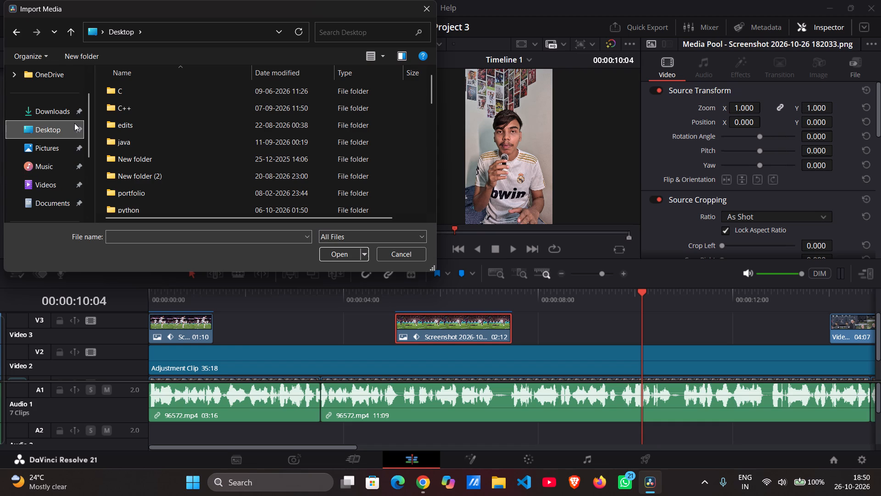
Import Video-73234 from the Downloads folder into the media pool and preview it in the source viewer.
click(57, 107)
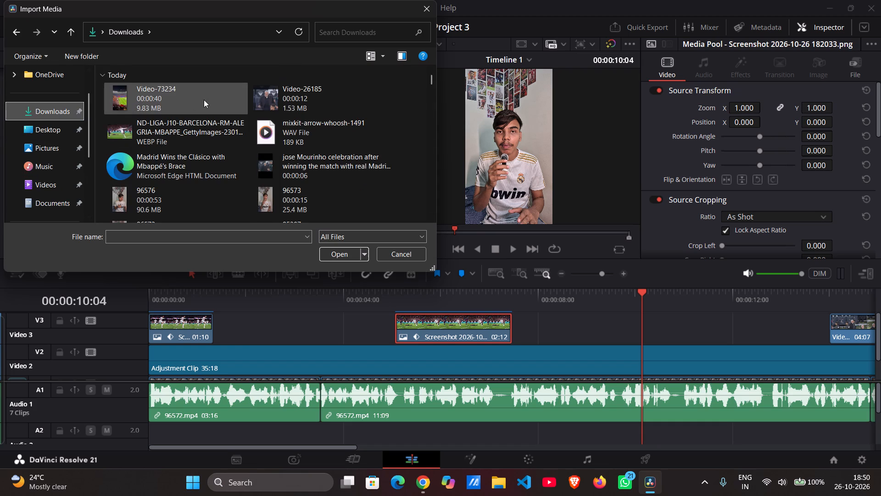
click(182, 102)
click(343, 251)
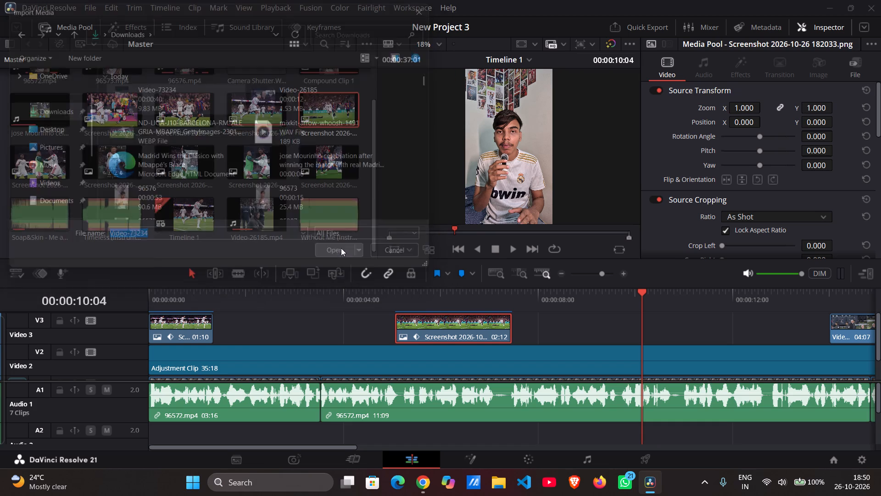
scroll(284, 188, down, 8)
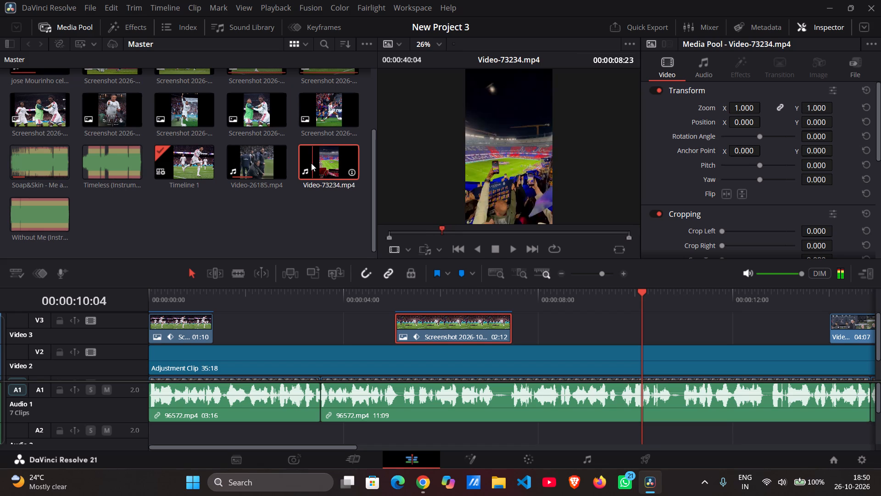
key(space)
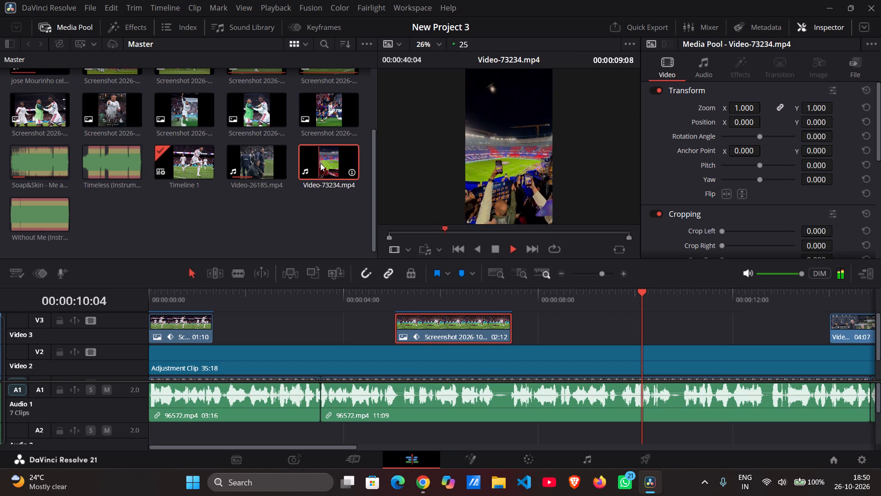
click(255, 217)
right_click(255, 217)
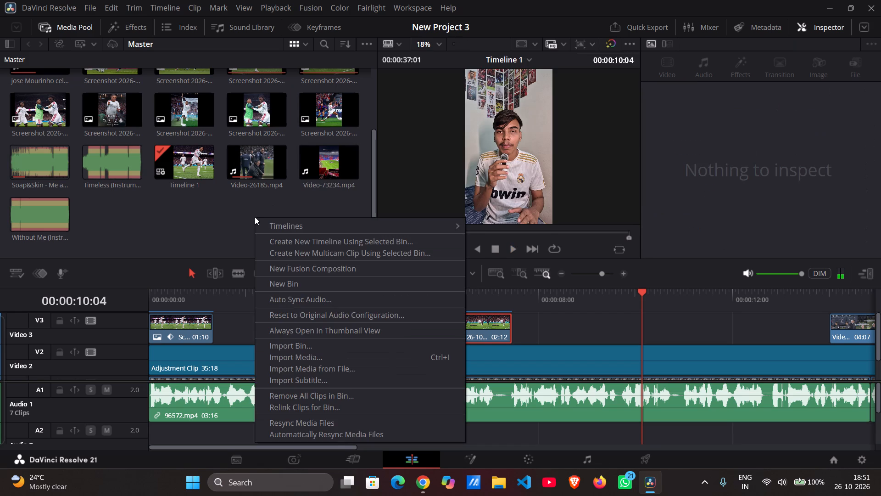
click(292, 355)
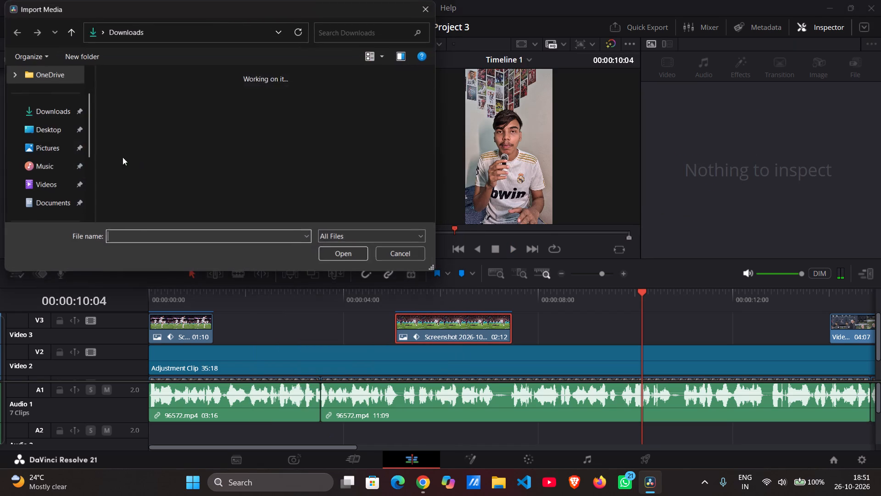
click(53, 113)
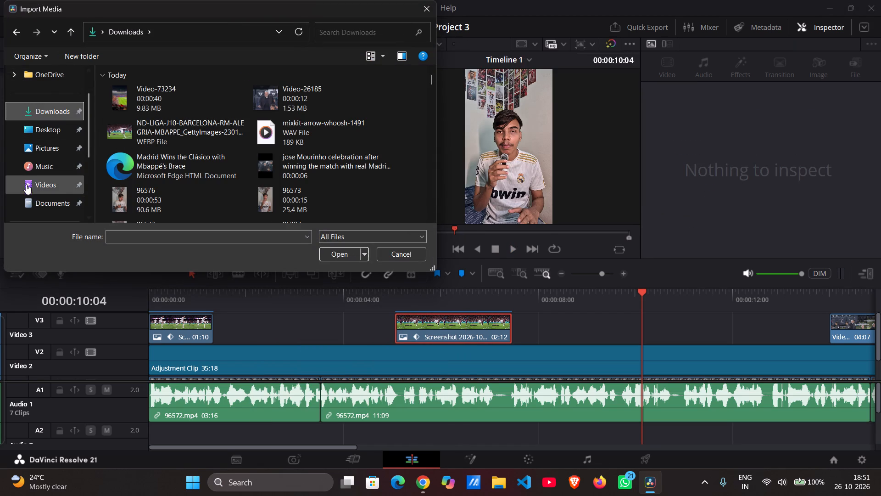
click(59, 153)
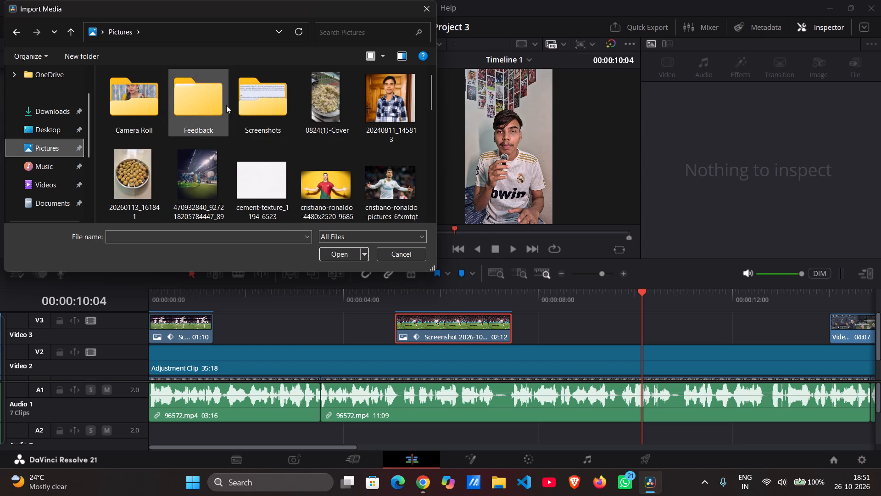
double_click(249, 104)
scroll(432, 109, down, 2)
drag(430, 87, 430, 150)
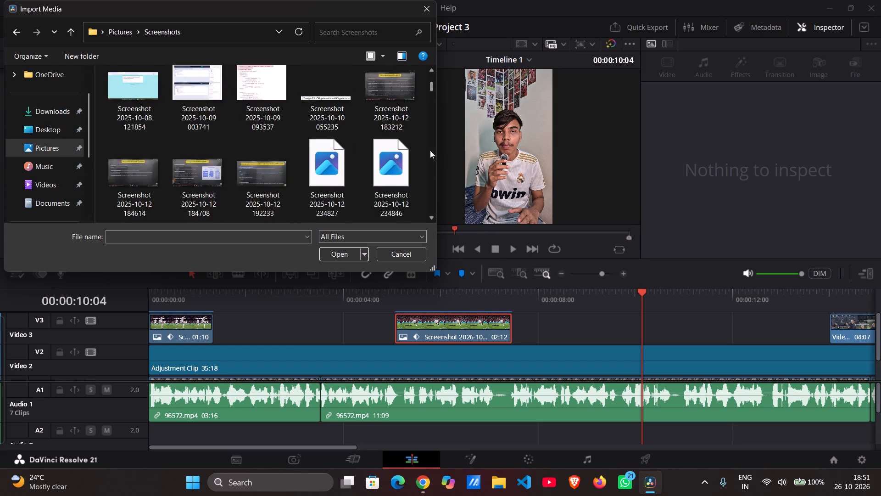
drag(430, 150, 425, 223)
drag(430, 87, 430, 181)
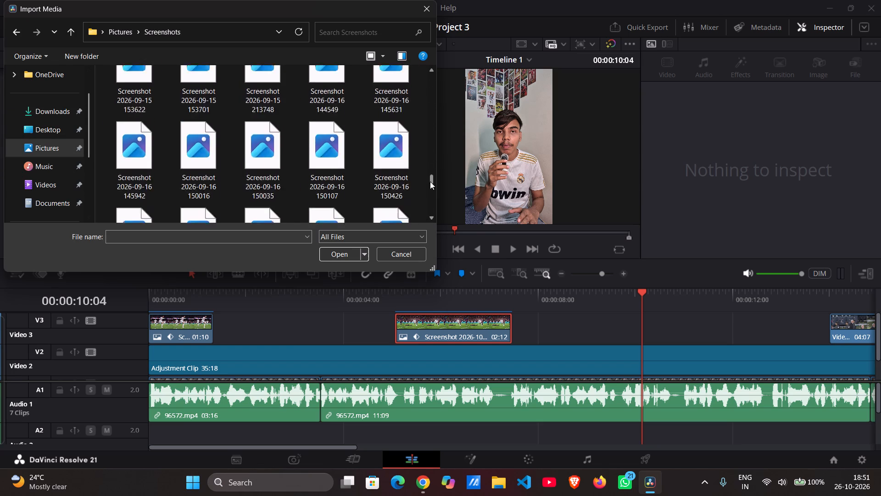
drag(430, 181, 429, 215)
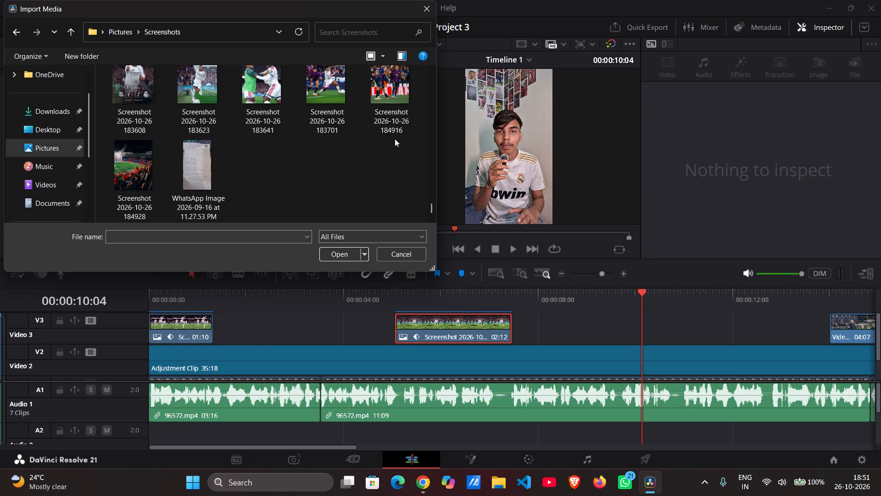
drag(400, 139, 334, 105)
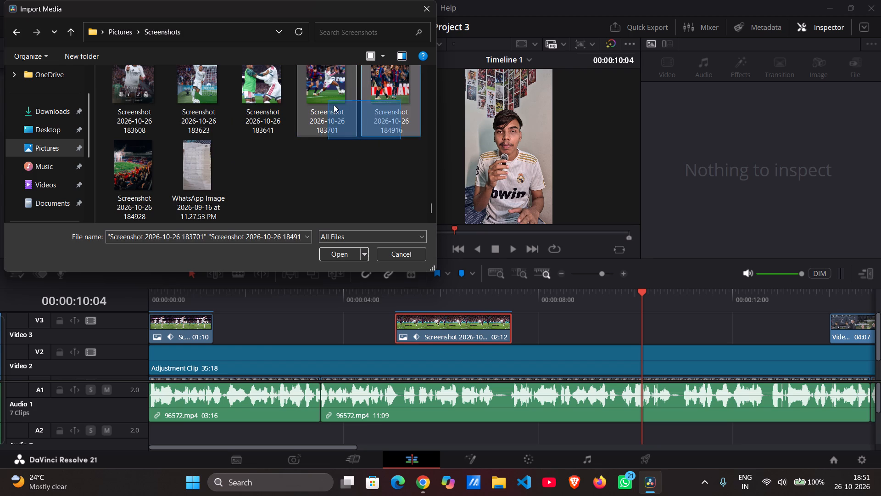
drag(334, 105, 370, 120)
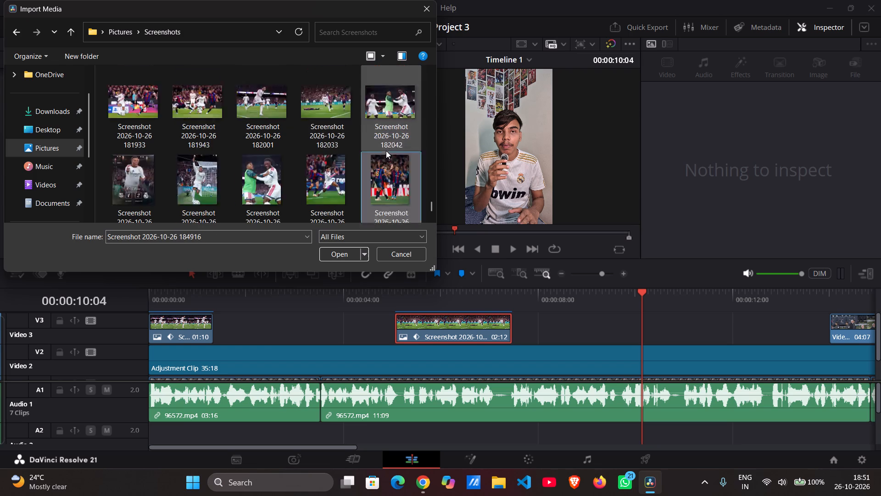
scroll(386, 151, down, 1)
click(329, 250)
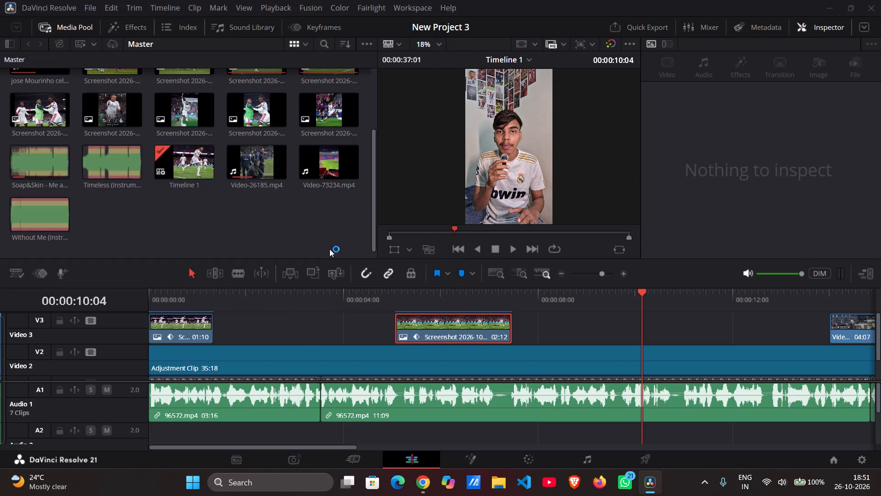
Place Screenshot 2026-10-26 184916.png on video track 3 shortly after Screenshot 2026-10-26 182033.png, starting at about 00:00:07:19.
scroll(348, 201, down, 1)
click(549, 309)
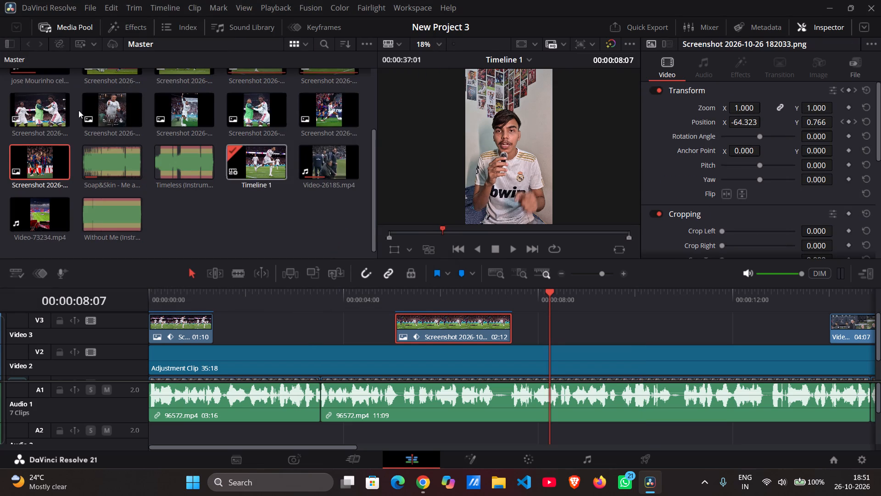
drag(29, 153, 527, 321)
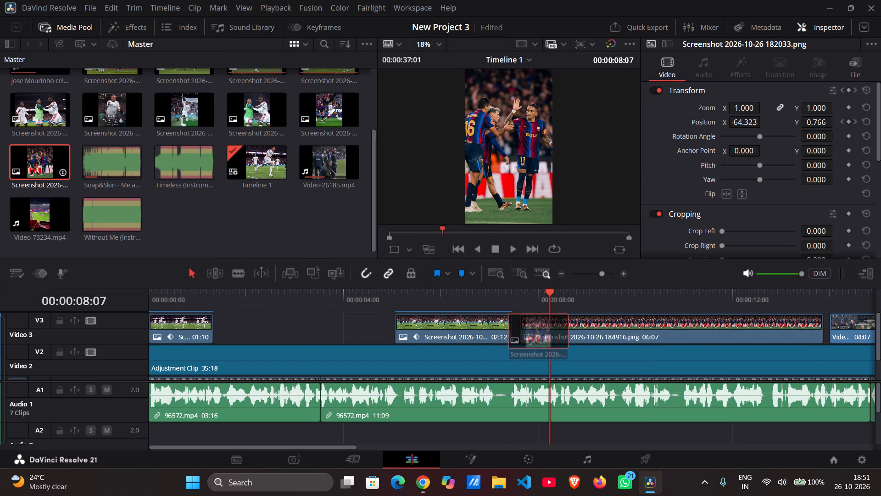
drag(527, 321, 520, 325)
Trim the end of Screenshot 2026-10-26 184916.png to a clip duration of 01:15 and play it back against the speech.
scroll(739, 323, left, 1)
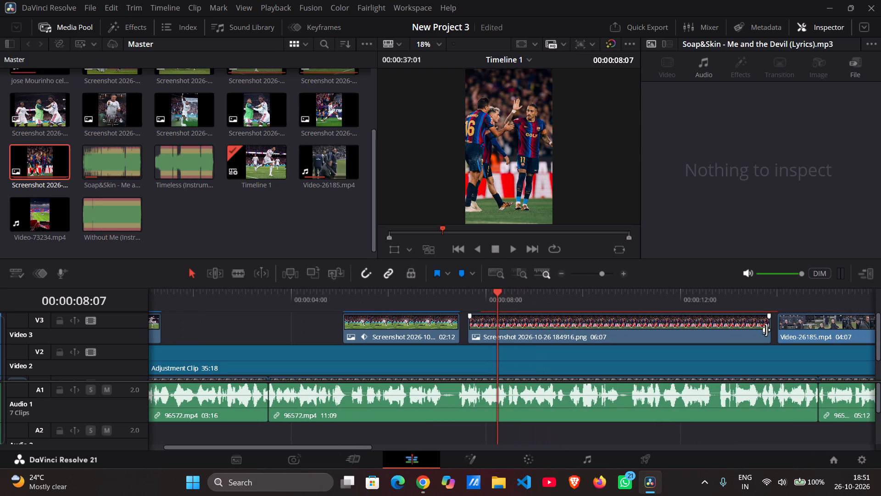
drag(766, 330, 535, 335)
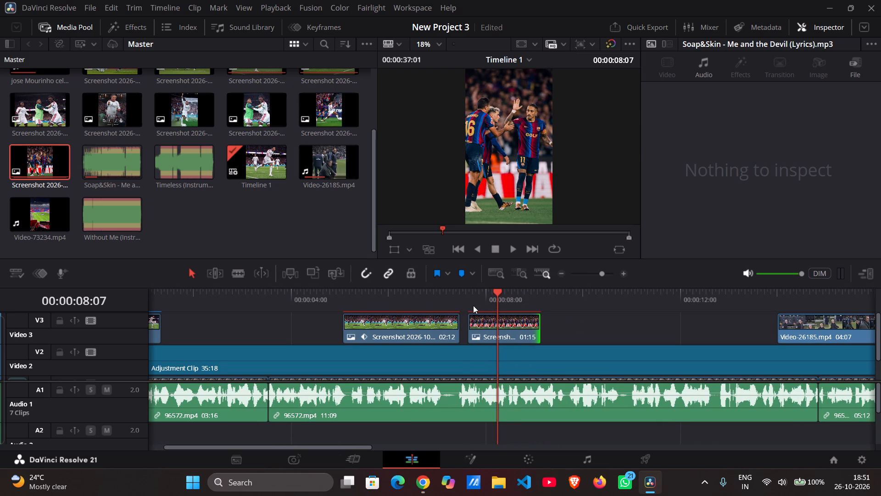
click(464, 303)
key(space)
key(space)
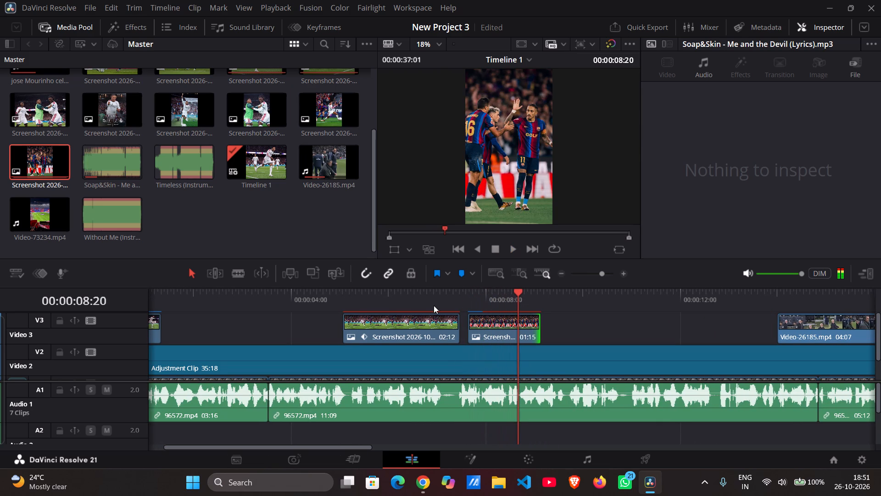
Enable Dynamic Zoom on Screenshot 2026-10-26 184916.png and show the Dynamic Zoom frames in the timeline viewer.
click(489, 322)
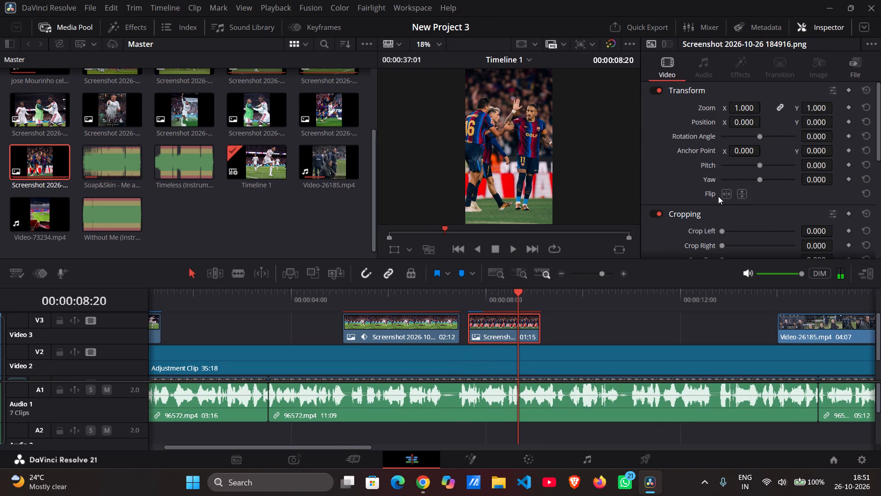
scroll(743, 185, down, 7)
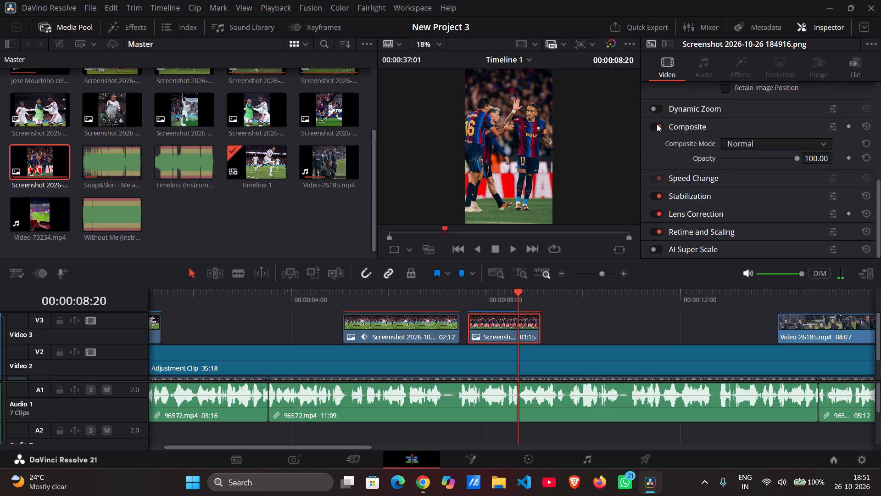
click(655, 108)
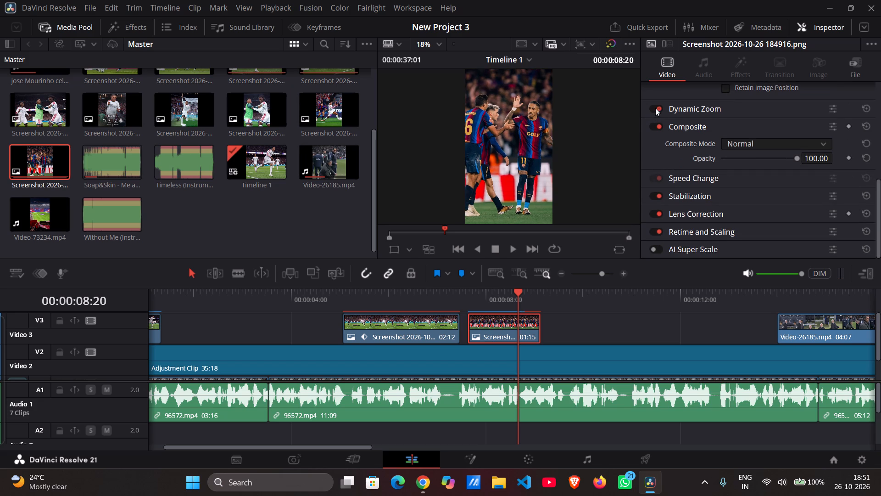
click(408, 253)
click(406, 296)
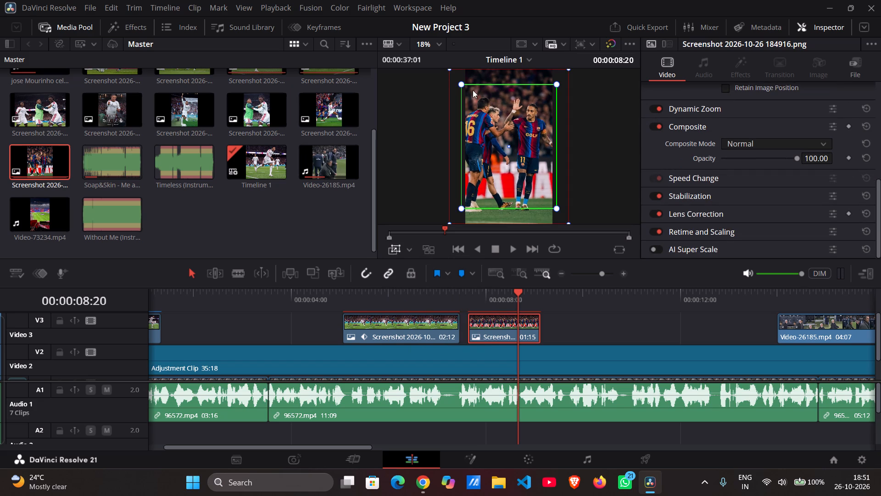
Shrink the green Dynamic Zoom frame around the players, enlarge the outer red frame slightly, and play back the zoom.
drag(463, 85, 480, 101)
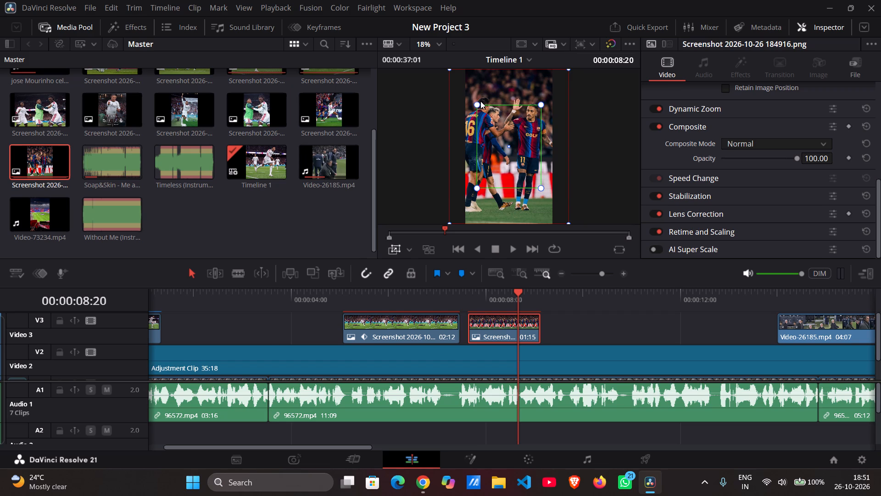
drag(453, 68, 463, 75)
drag(463, 75, 465, 77)
drag(448, 69, 457, 74)
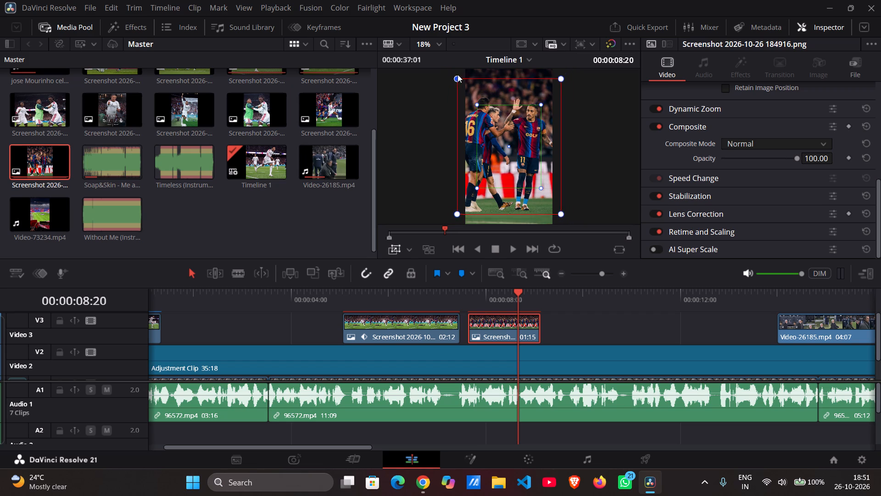
drag(457, 74, 442, 70)
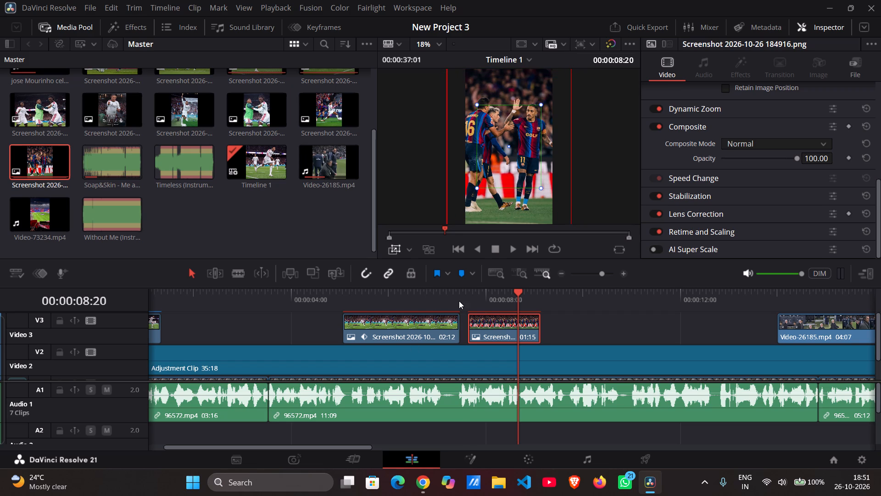
click(457, 297)
key(space)
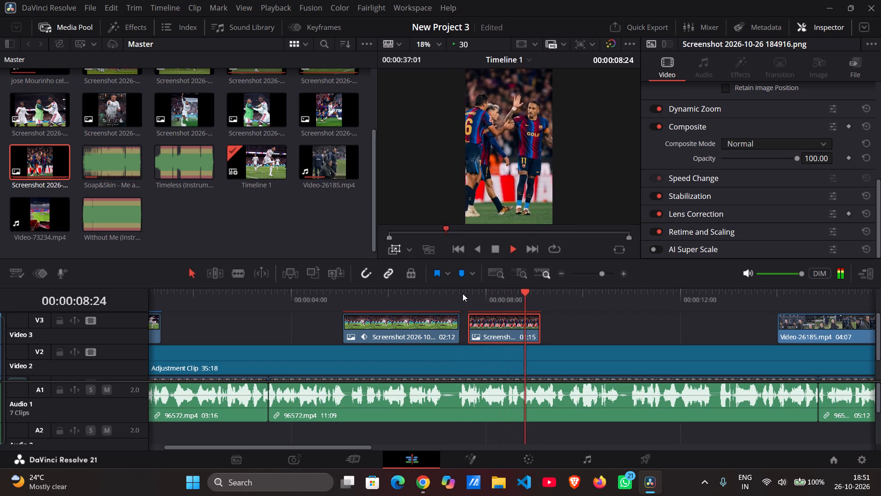
key(space)
Shrink the outer red Dynamic Zoom frame of Screenshot 2026-10-26 184916.png slightly and play back the zoom.
click(471, 297)
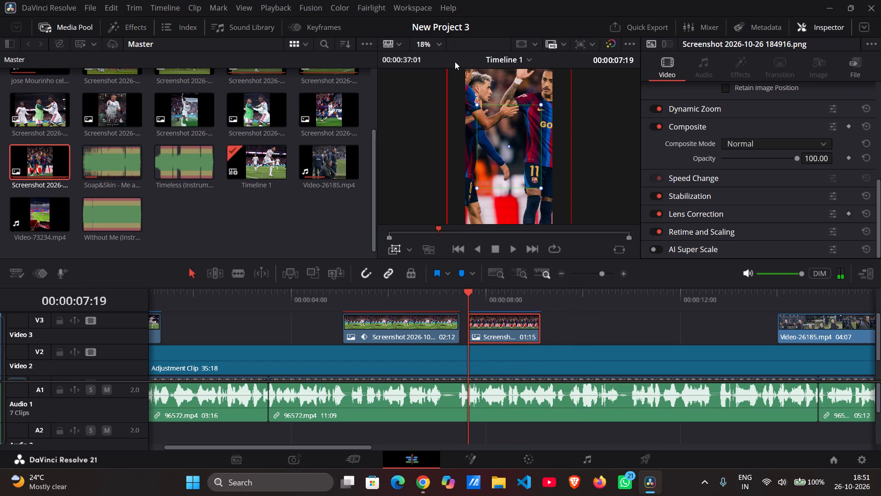
click(439, 44)
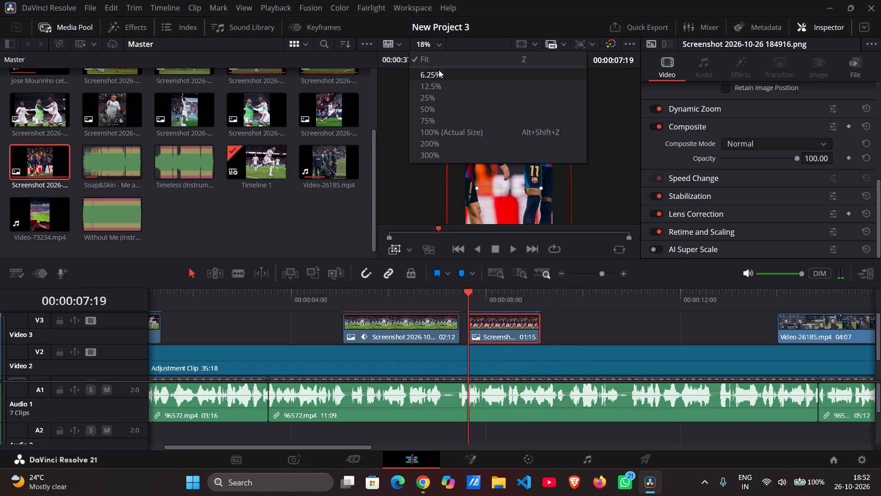
click(437, 61)
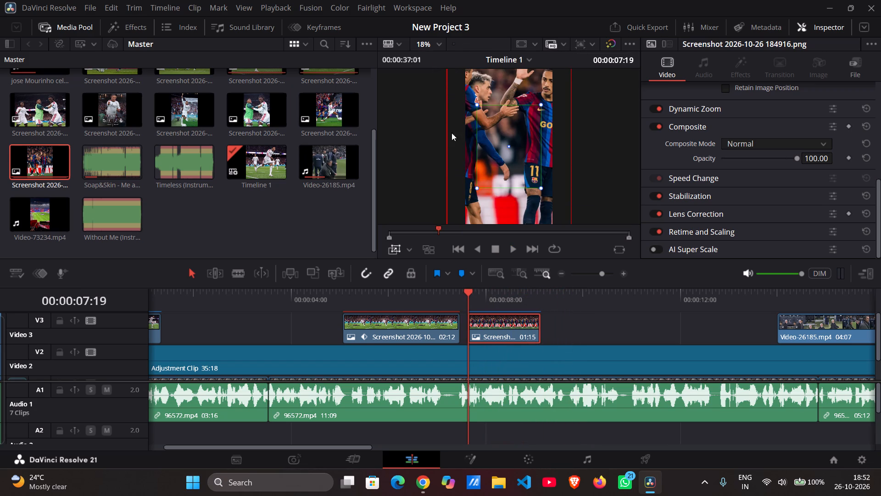
scroll(448, 133, up, 1)
scroll(448, 133, down, 3)
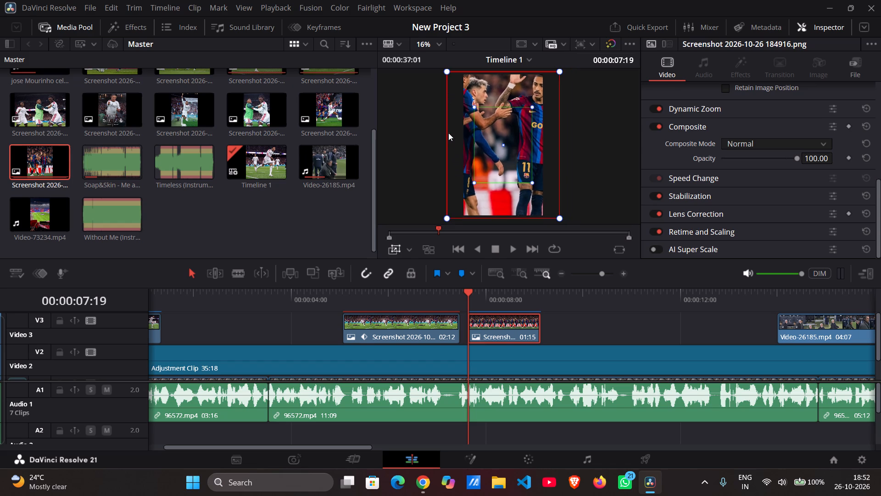
click(447, 76)
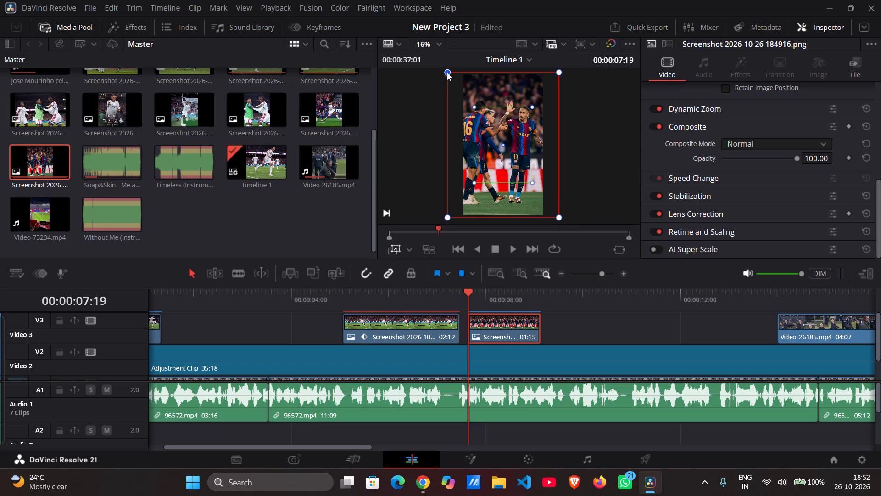
drag(446, 71, 449, 77)
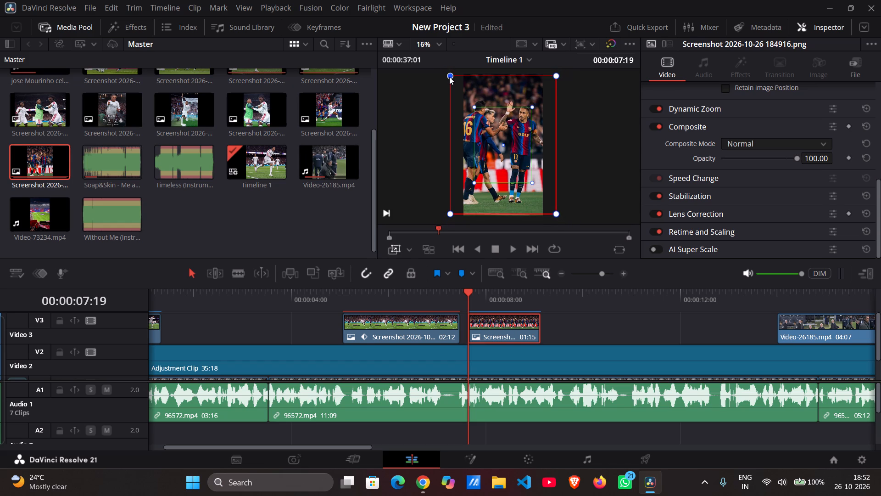
drag(449, 77, 441, 79)
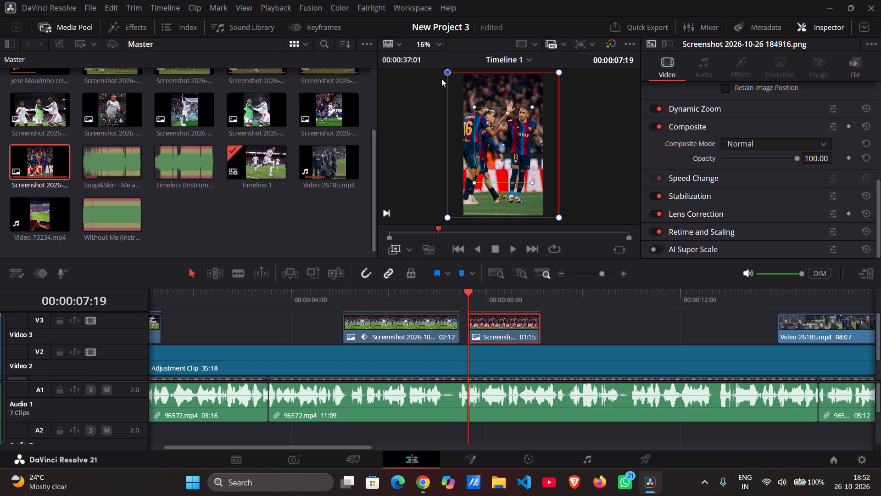
drag(441, 79, 445, 82)
click(455, 290)
key(space)
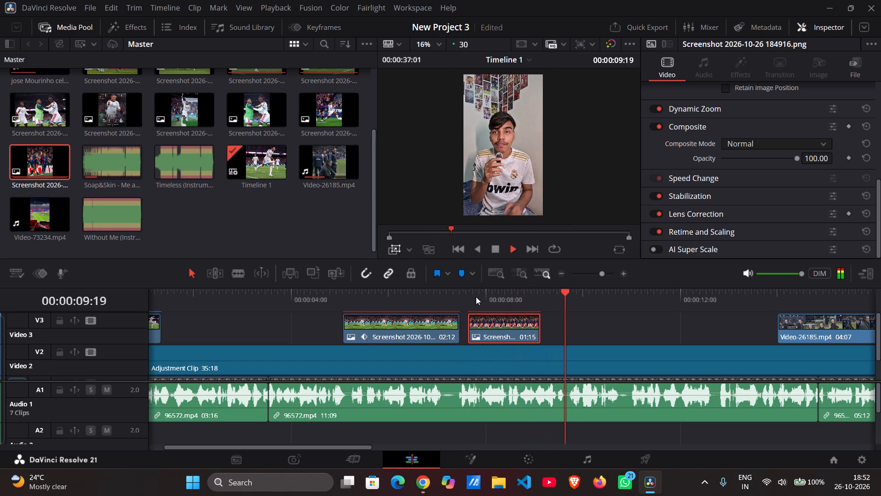
key(space)
Enlarge the green Dynamic Zoom frame around the players in Screenshot 2026-10-26 184916.png and play back the gentler zoom.
click(471, 293)
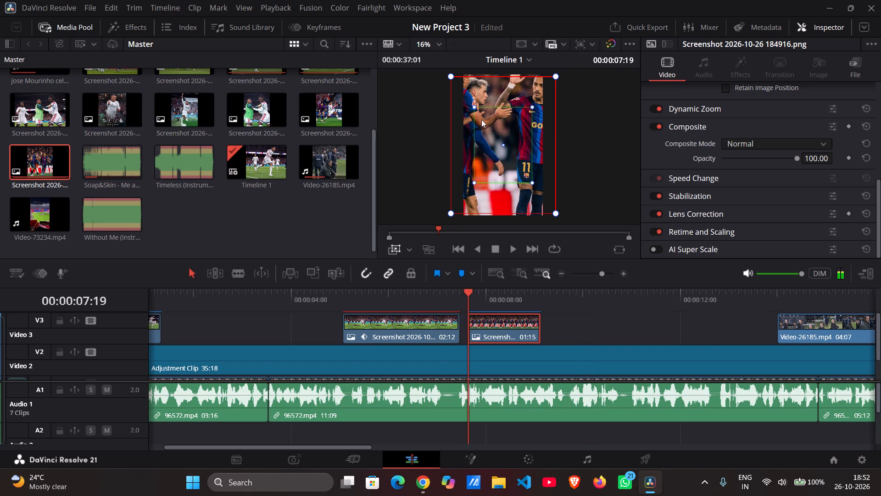
drag(474, 105, 473, 99)
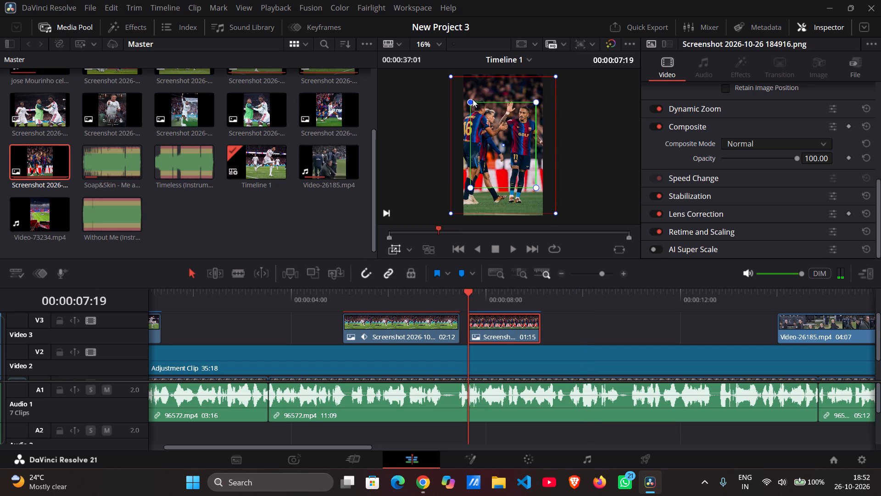
drag(473, 99, 474, 87)
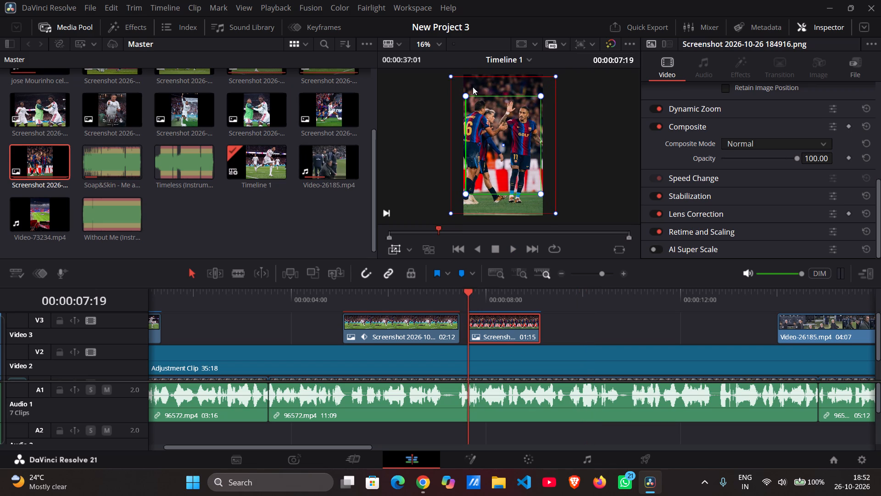
click(454, 78)
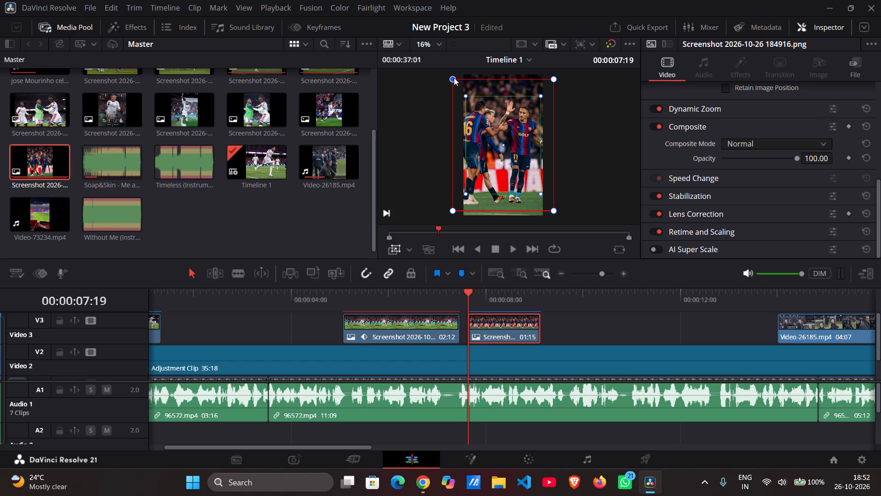
drag(468, 95, 471, 99)
click(445, 296)
key(space)
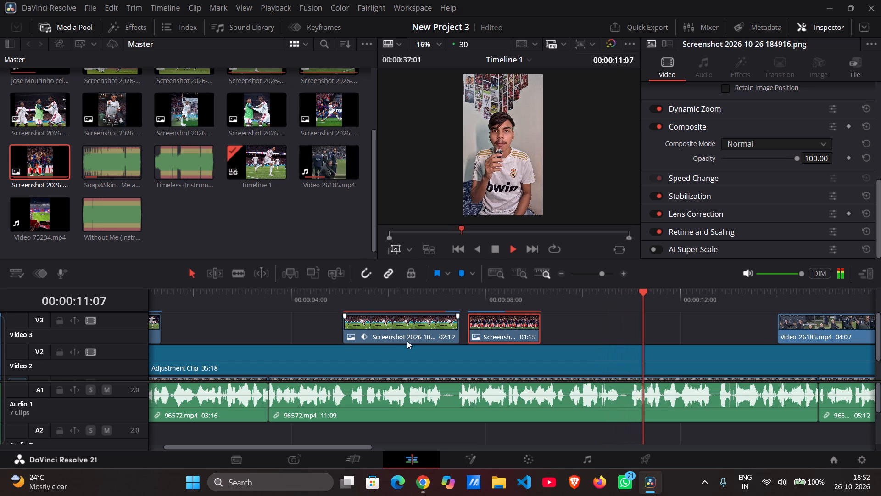
key(space)
Place Screenshot 2026-10-26 183701.png on a new video track 4, starting at about 00:00:10:05.
scroll(288, 159, left, 1)
scroll(579, 306, left, 1)
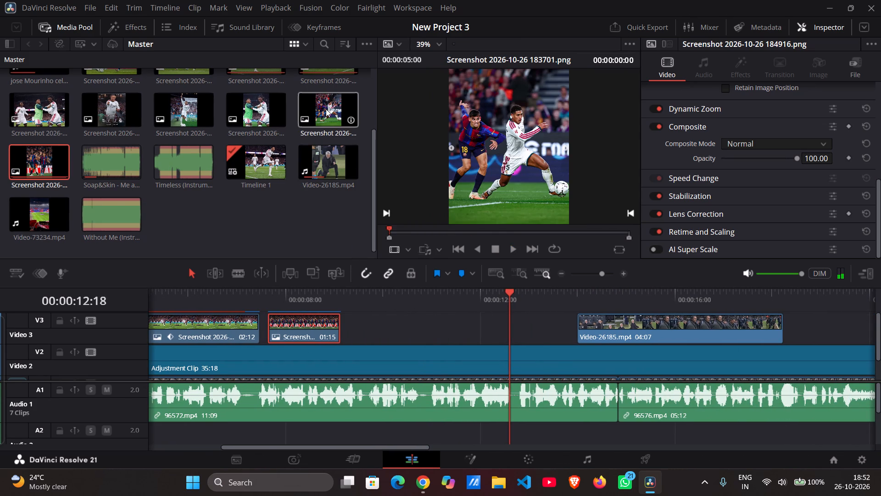
drag(324, 109, 353, 204)
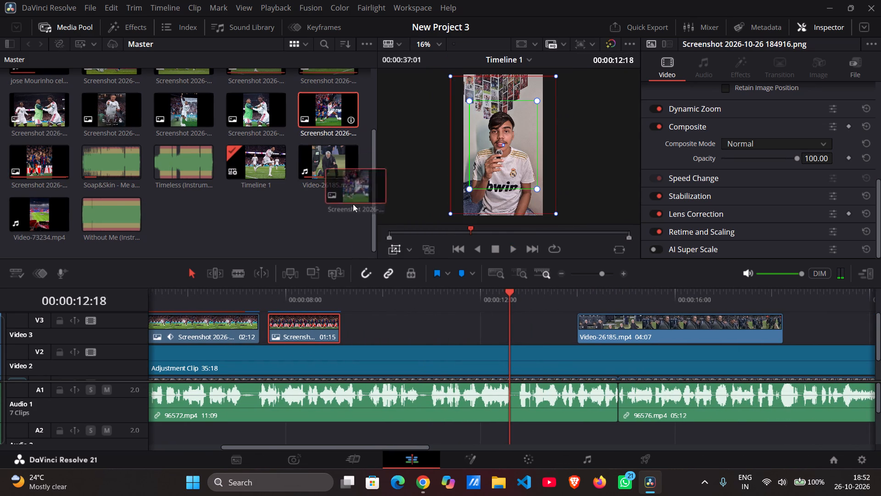
drag(353, 204, 372, 289)
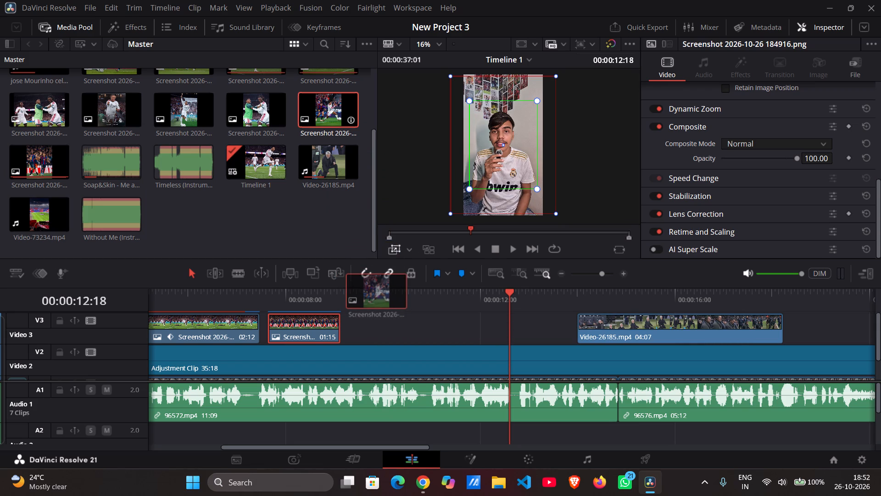
drag(372, 289, 372, 289)
scroll(387, 300, up, 1)
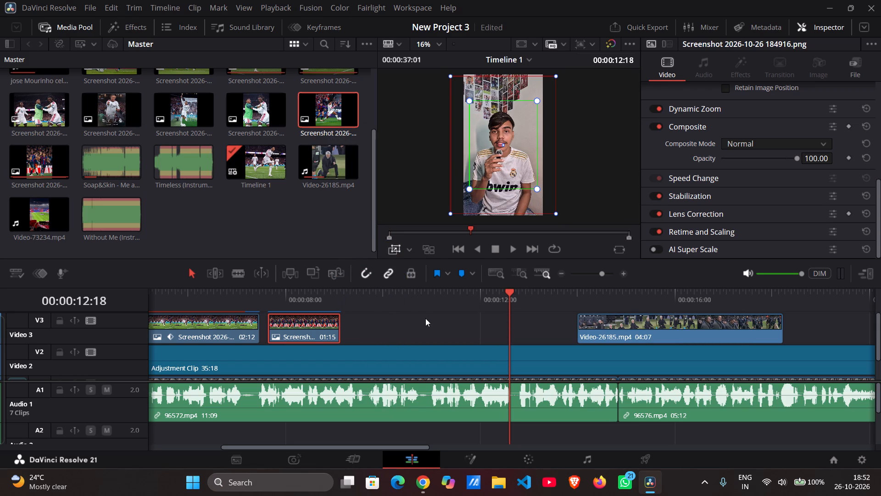
scroll(425, 318, up, 1)
drag(323, 107, 404, 298)
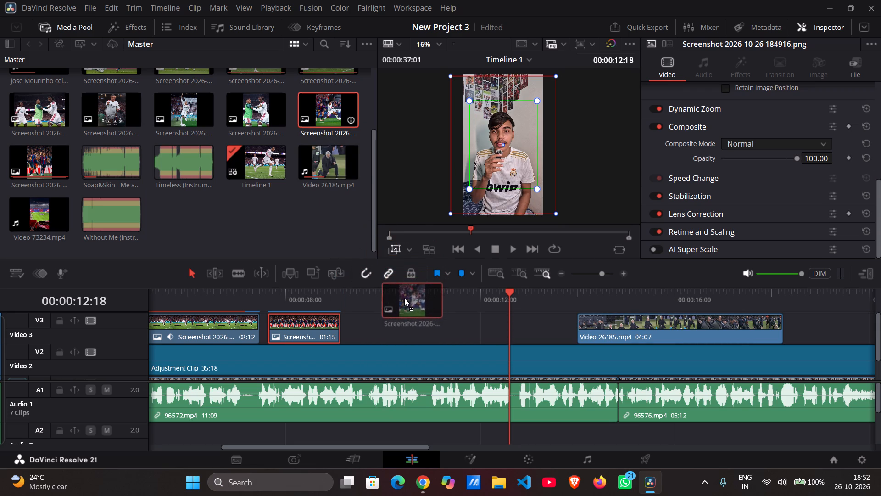
drag(404, 298, 391, 314)
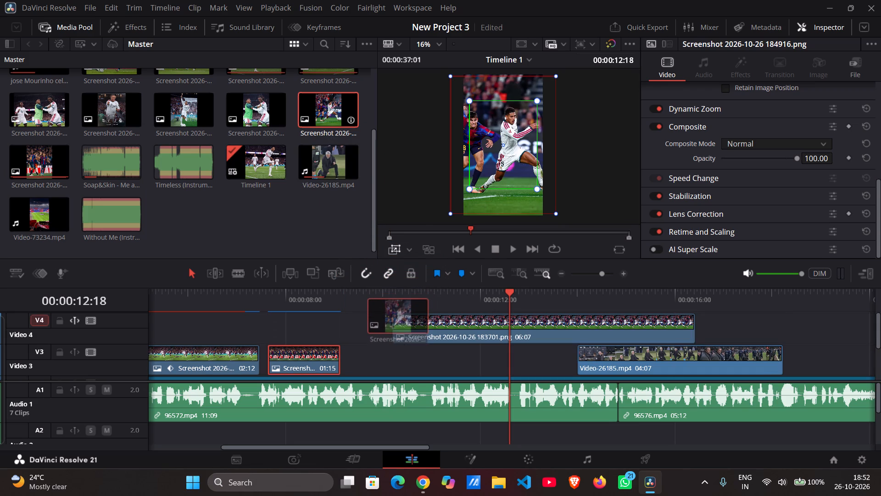
drag(391, 314, 391, 316)
Trim the end of Screenshot 2026-10-26 183701.png to a clip duration of 01:15.
drag(692, 335, 646, 329)
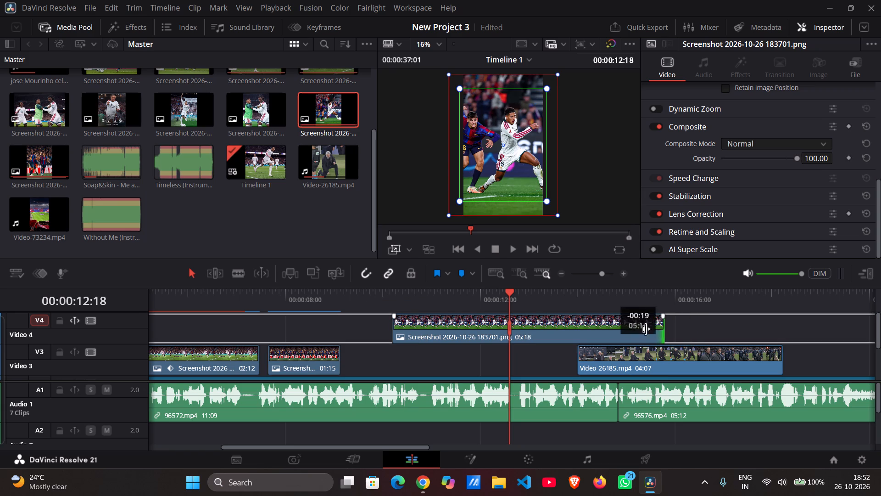
drag(646, 329, 461, 332)
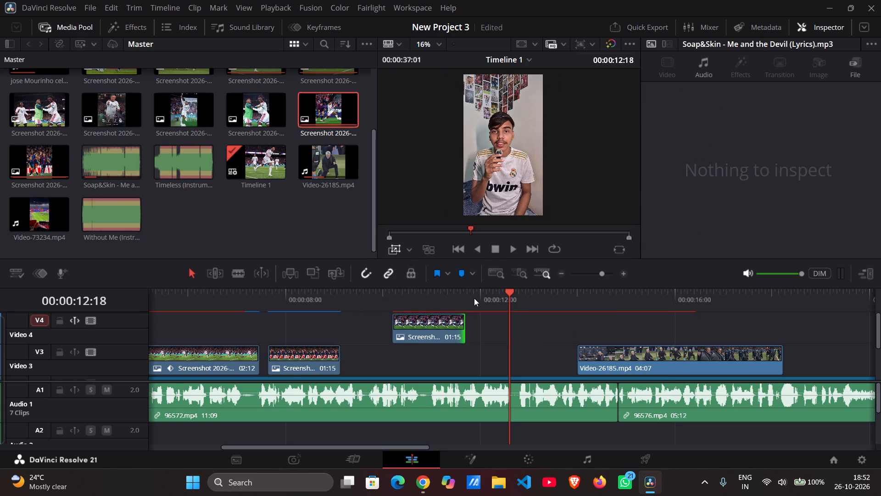
Play back the speech leading into Video-26185.mp4 and check how that Mourinho clip fits.
click(474, 298)
key(space)
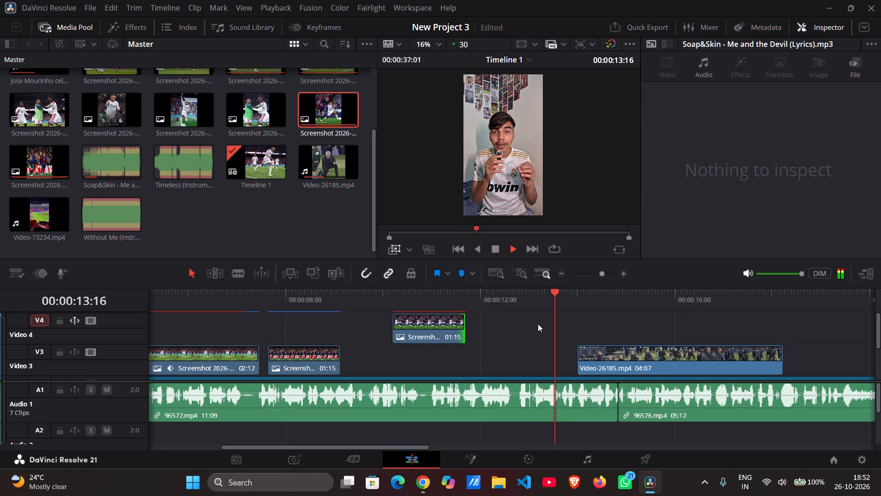
key(space)
key(space)
scroll(538, 324, left, 1)
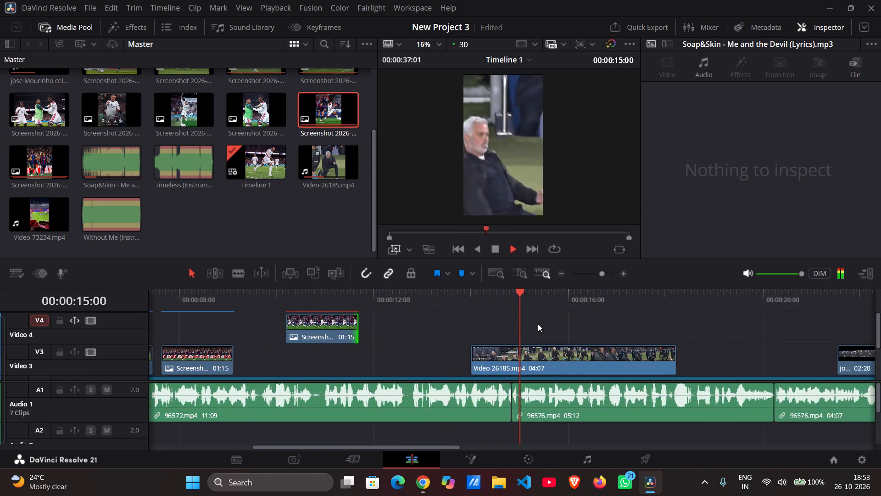
scroll(538, 324, left, 1)
key(space)
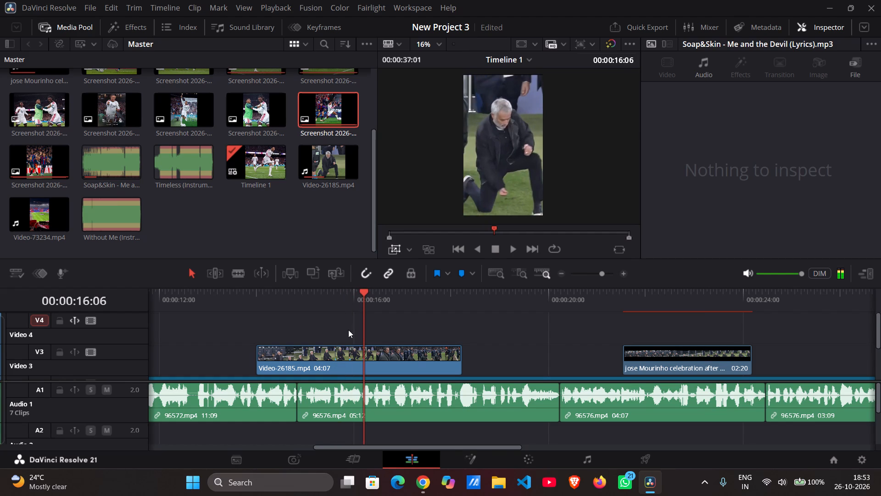
scroll(357, 331, down, 1)
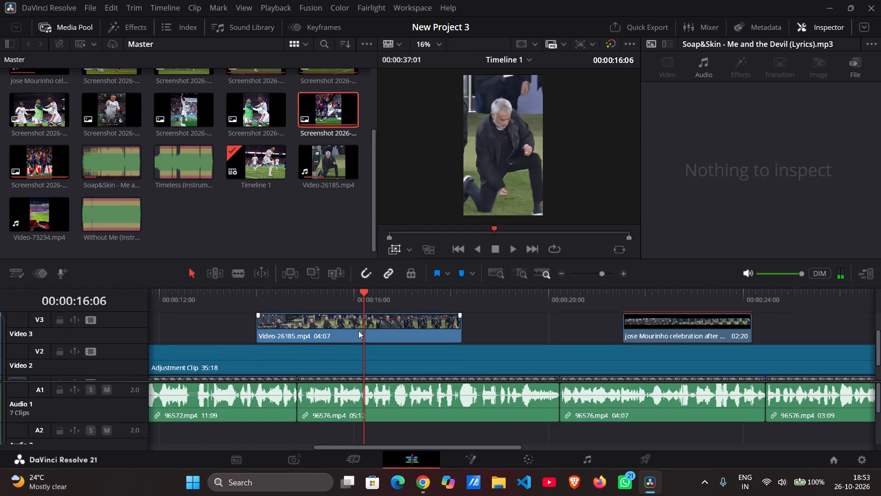
click(366, 329)
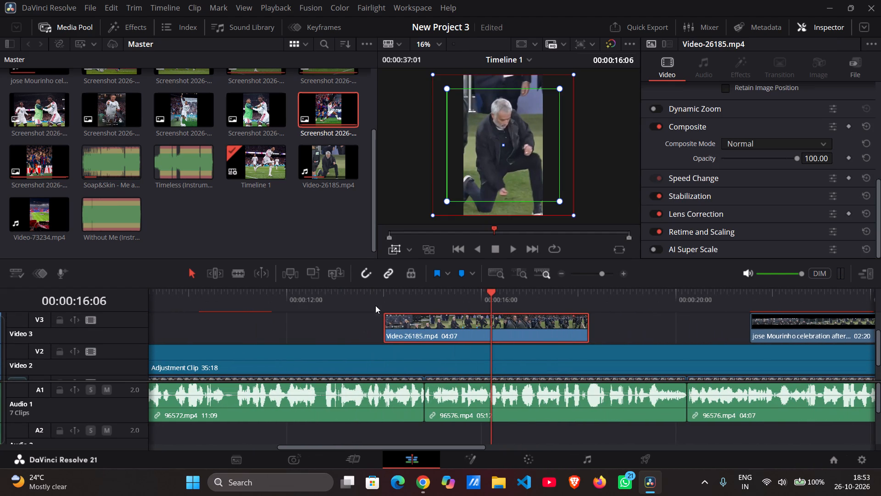
click(381, 290)
key(space)
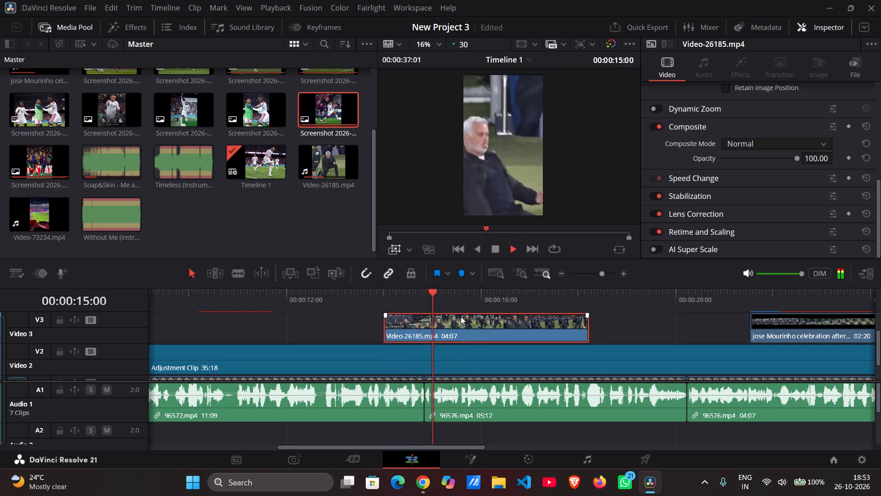
key(space)
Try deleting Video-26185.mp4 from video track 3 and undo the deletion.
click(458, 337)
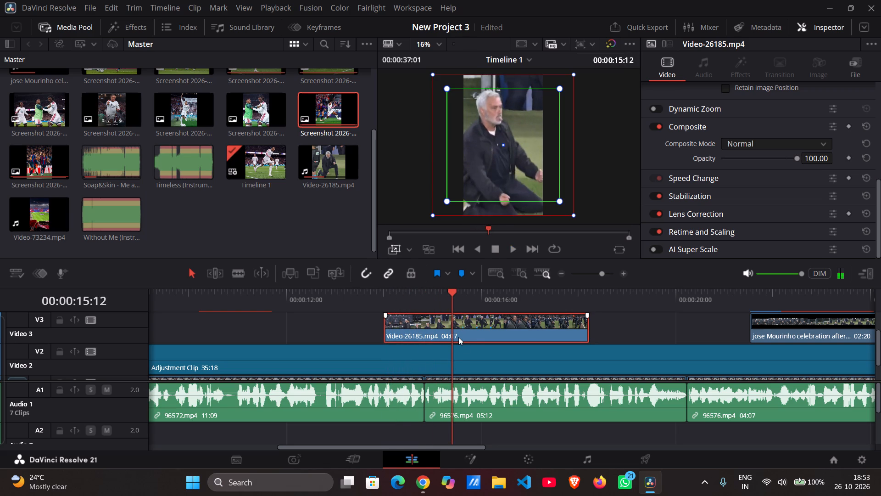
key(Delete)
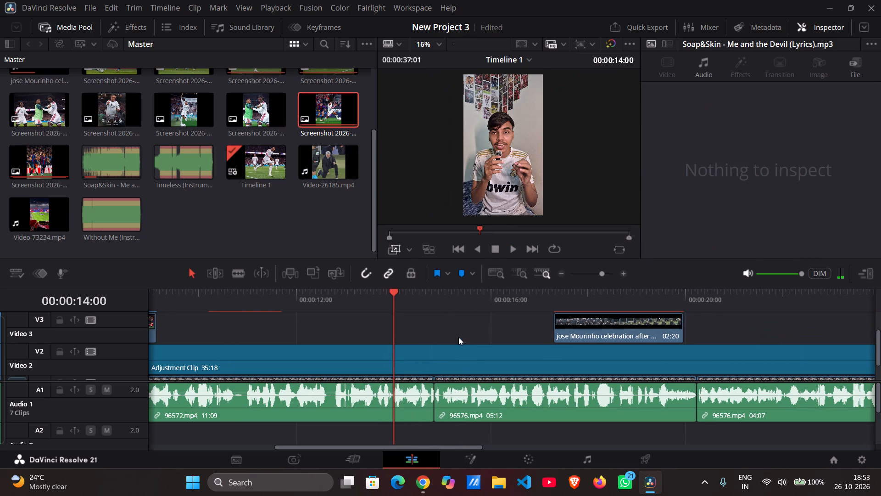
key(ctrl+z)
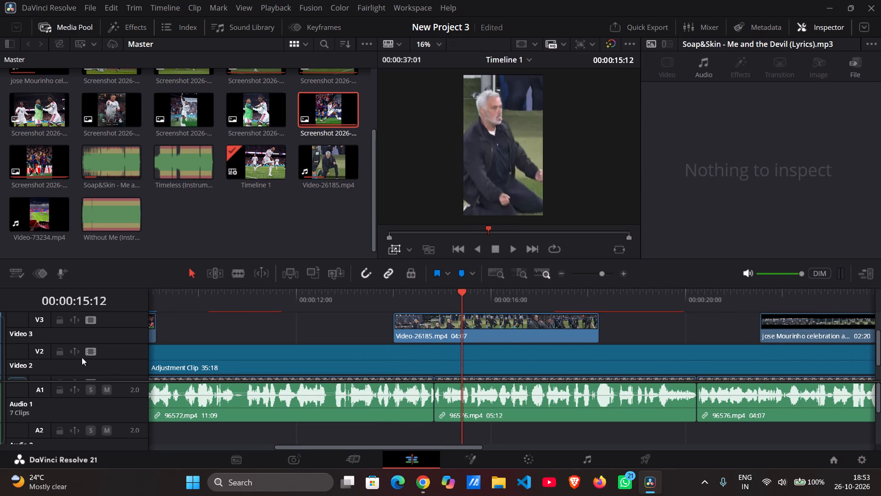
Turn off timeline snapping.
scroll(115, 338, up, 2)
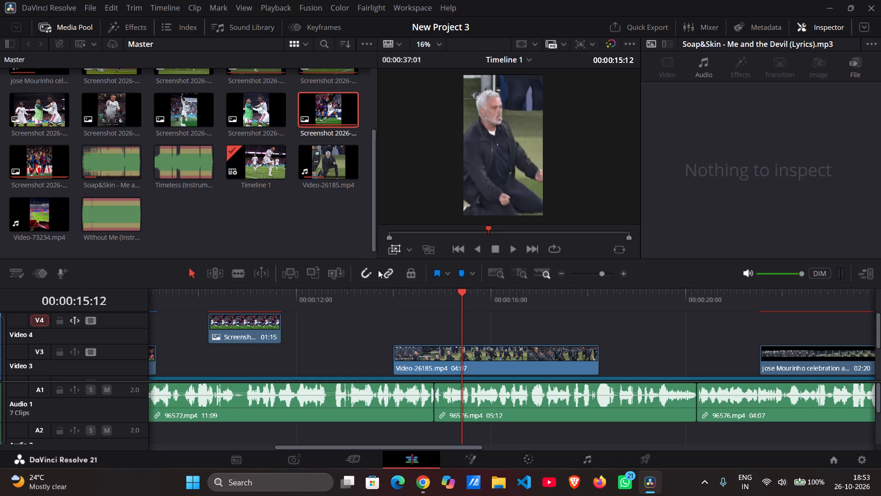
click(366, 271)
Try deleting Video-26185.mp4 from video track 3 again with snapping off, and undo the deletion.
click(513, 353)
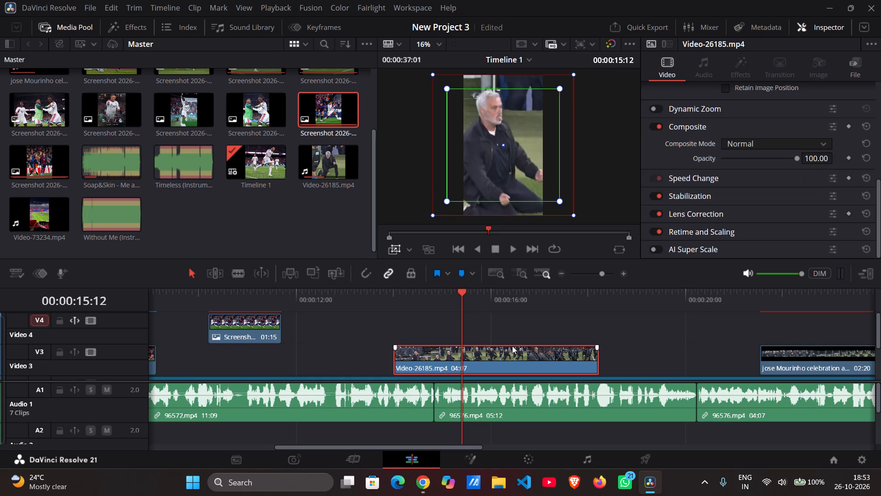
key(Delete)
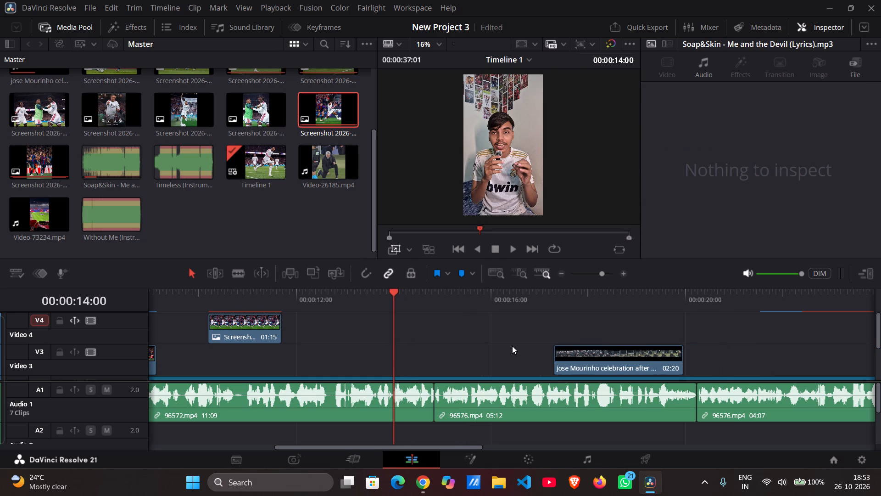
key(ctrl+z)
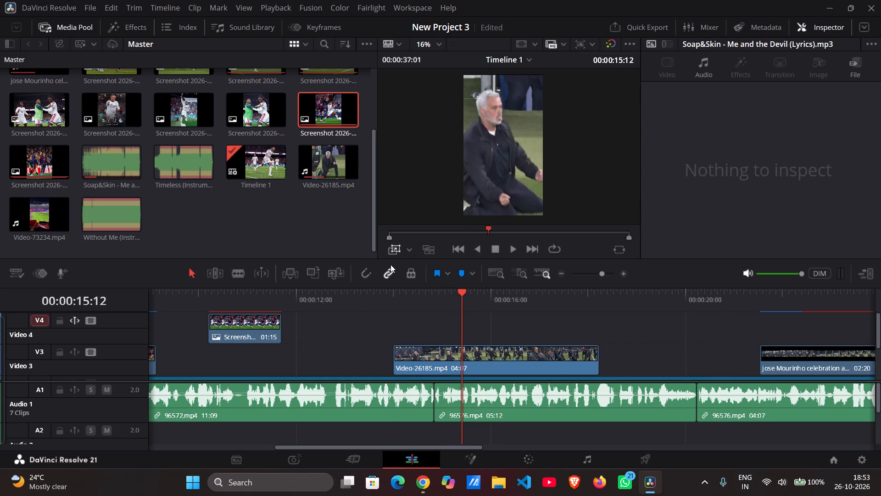
Turn off linked selection for the timeline clips.
click(390, 274)
Turn off the auto track selector on video track 4 and deselect that track.
click(75, 319)
click(40, 317)
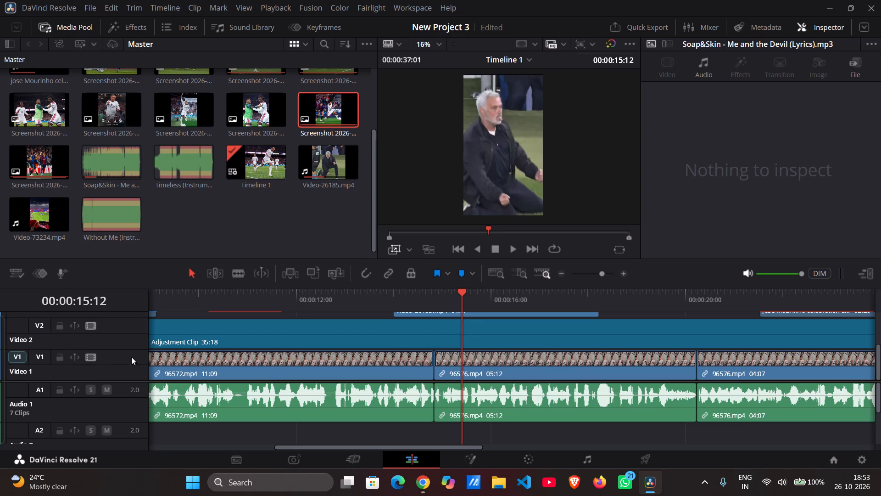
Delete Video-26185.mp4 from video track 3.
scroll(245, 368, up, 1)
click(518, 361)
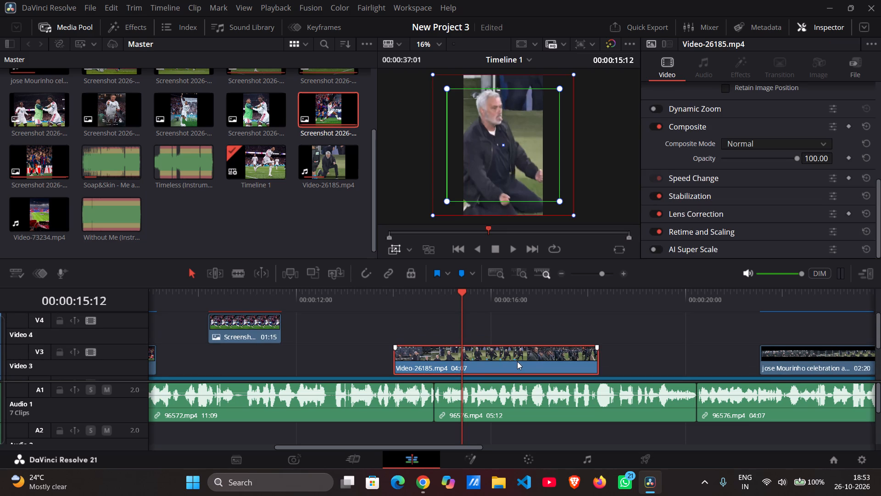
key(Delete)
scroll(517, 361, down, 7)
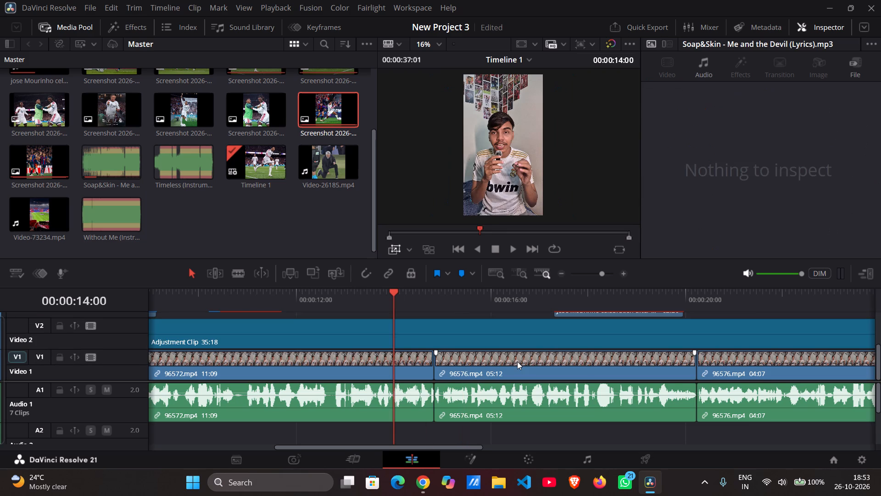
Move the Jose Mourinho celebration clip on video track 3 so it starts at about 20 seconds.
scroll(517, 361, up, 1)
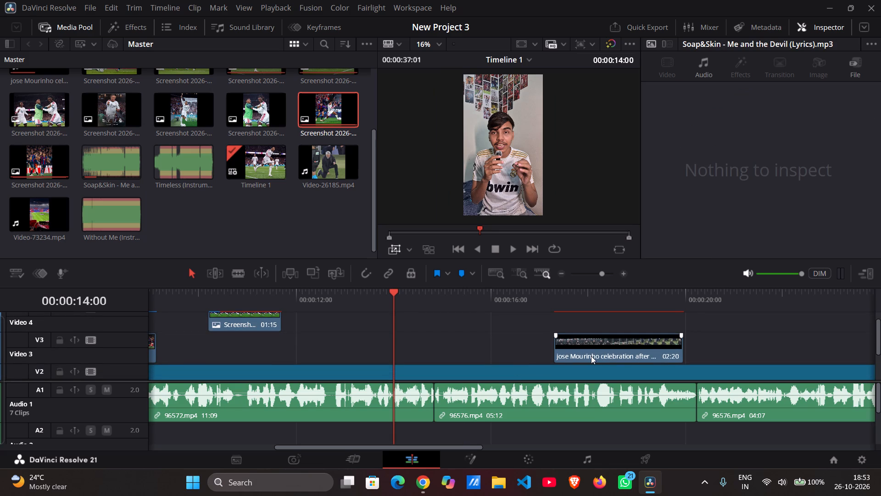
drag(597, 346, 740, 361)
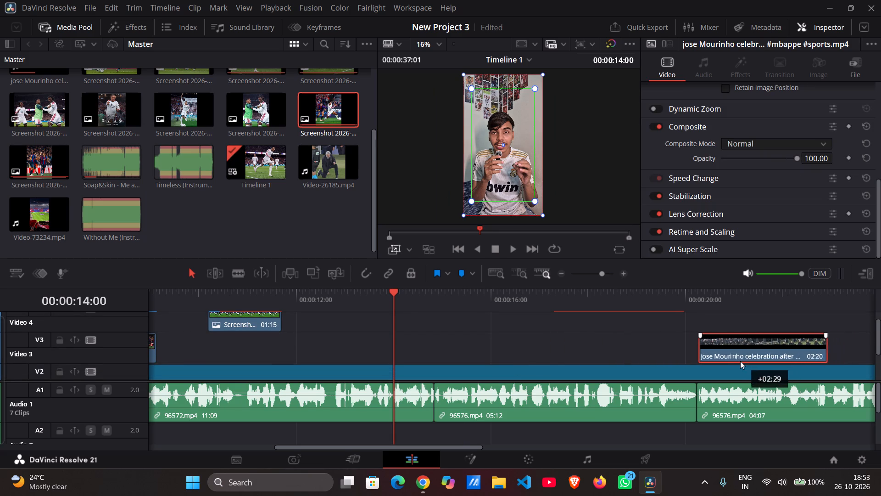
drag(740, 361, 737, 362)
Play the timeline around 20 seconds to check the Mourinho celebration clip's timing against the talking-head video.
click(648, 301)
key(space)
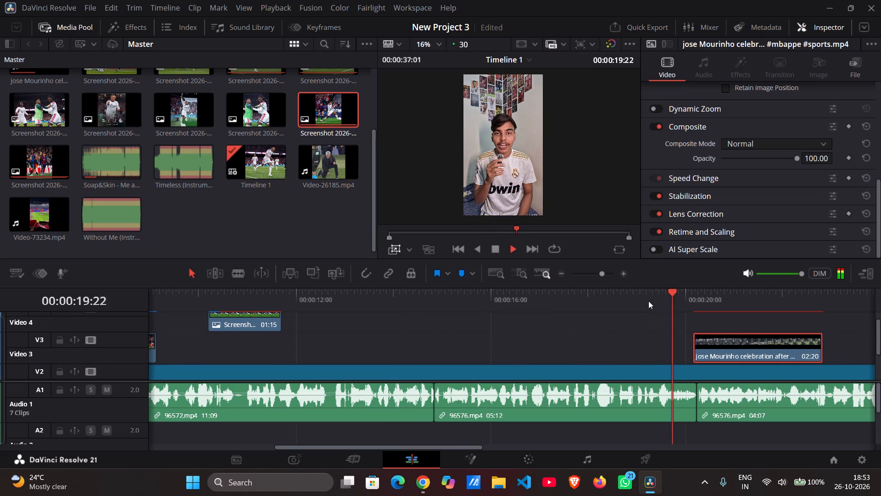
scroll(648, 301, left, 1)
key(space)
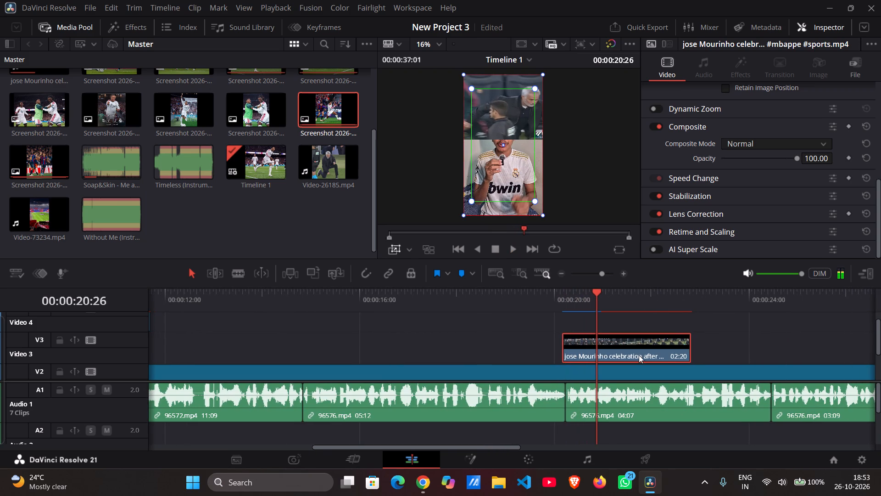
scroll(532, 344, left, 1)
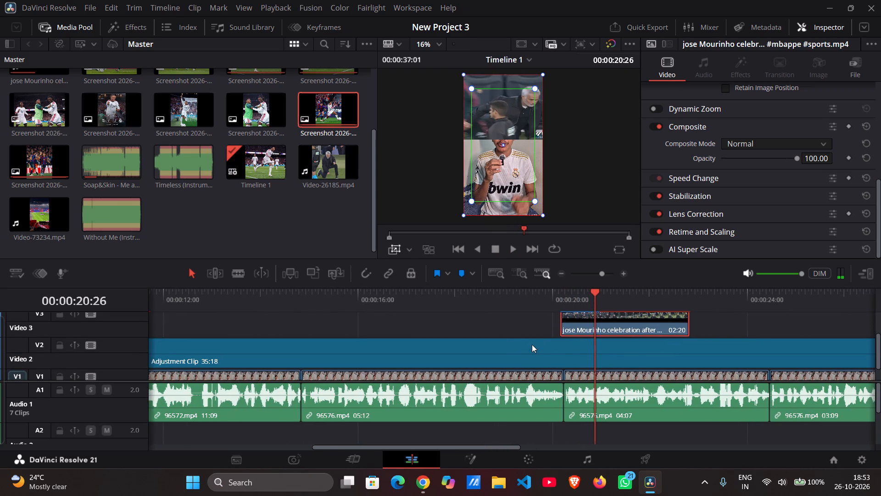
scroll(532, 344, left, 1)
click(454, 323)
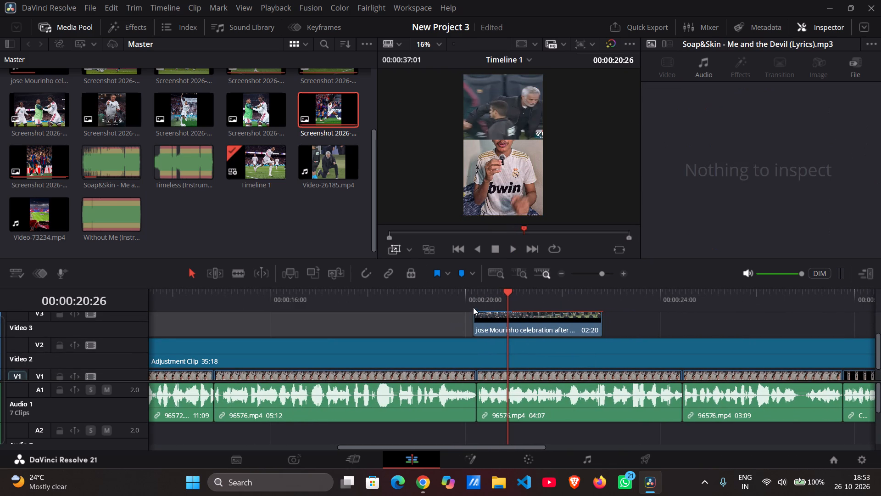
click(468, 298)
key(space)
key(space)
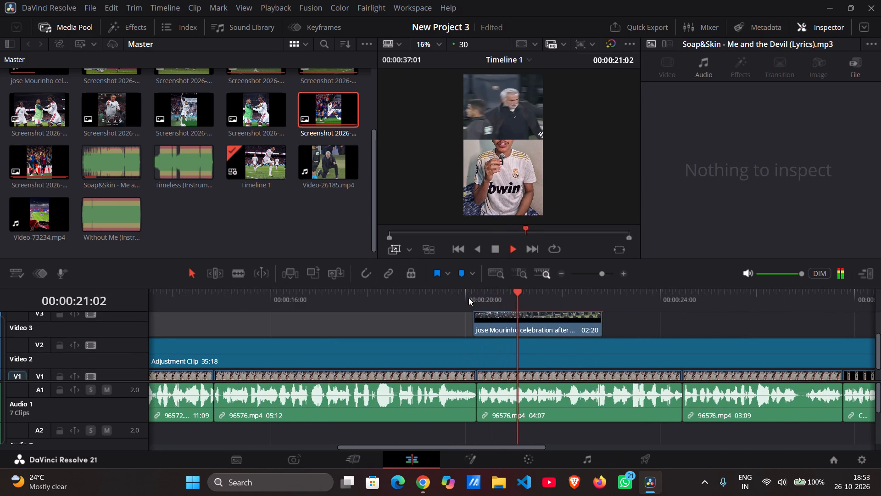
Move the Mourinho celebration clip on video track 3 to sit above Compound Clip 1, starting at about 27.7 seconds.
scroll(479, 333, down, 1)
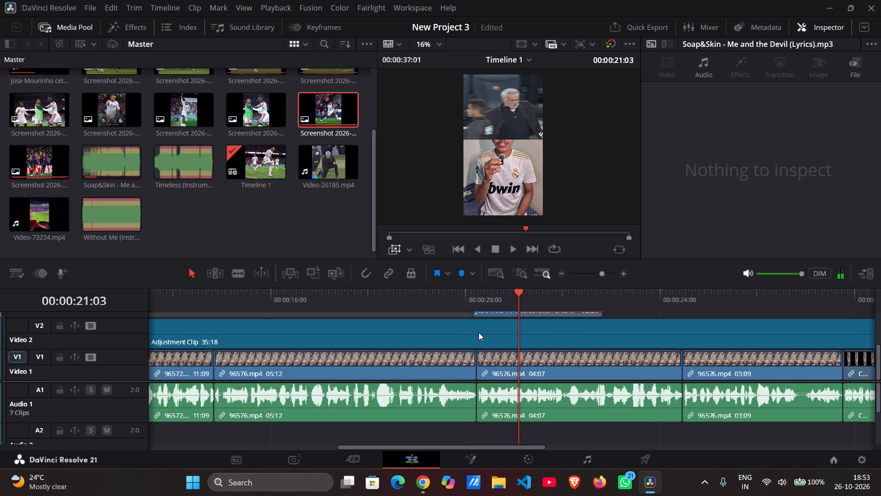
scroll(479, 333, down, 2)
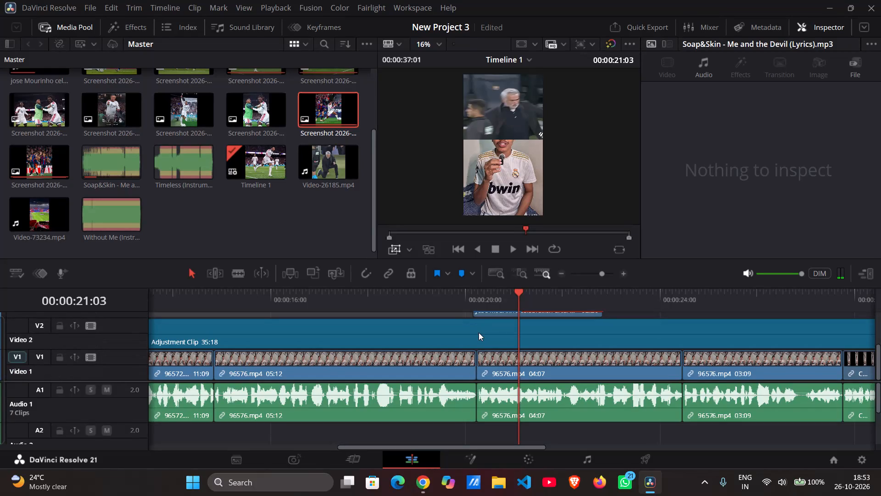
scroll(479, 333, down, 2)
scroll(503, 343, left, 1)
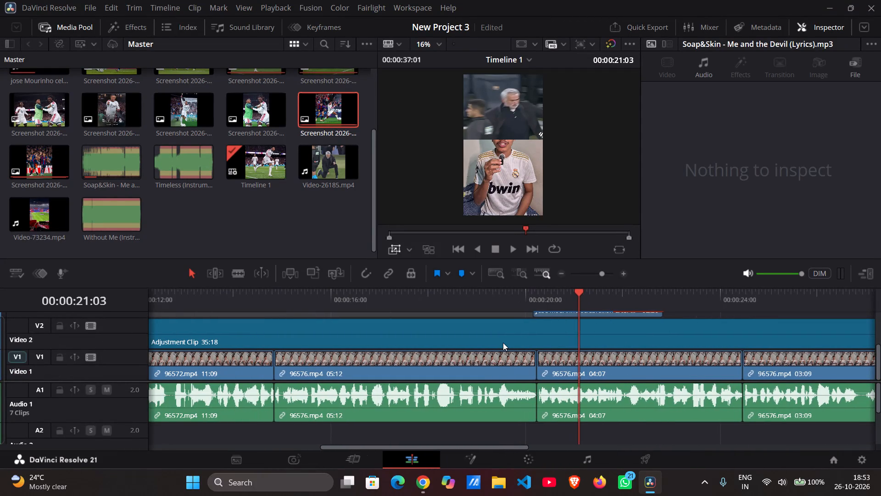
scroll(503, 343, left, 1)
scroll(503, 343, up, 1)
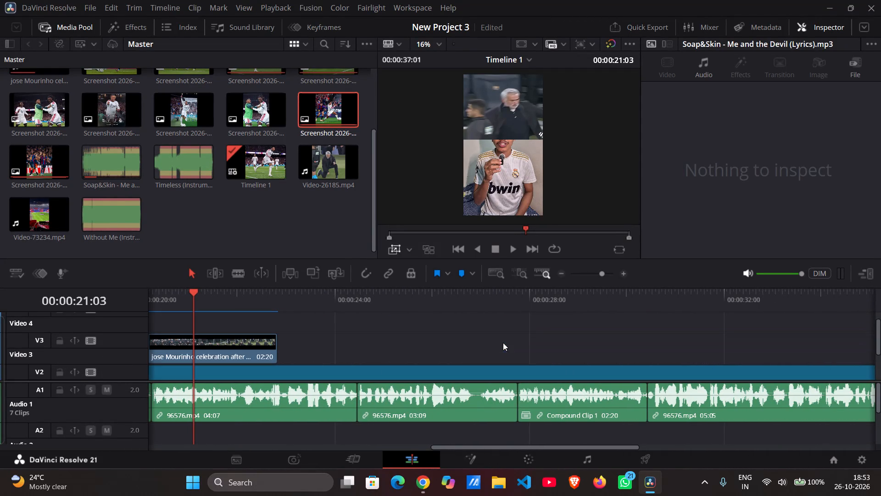
drag(250, 356, 614, 366)
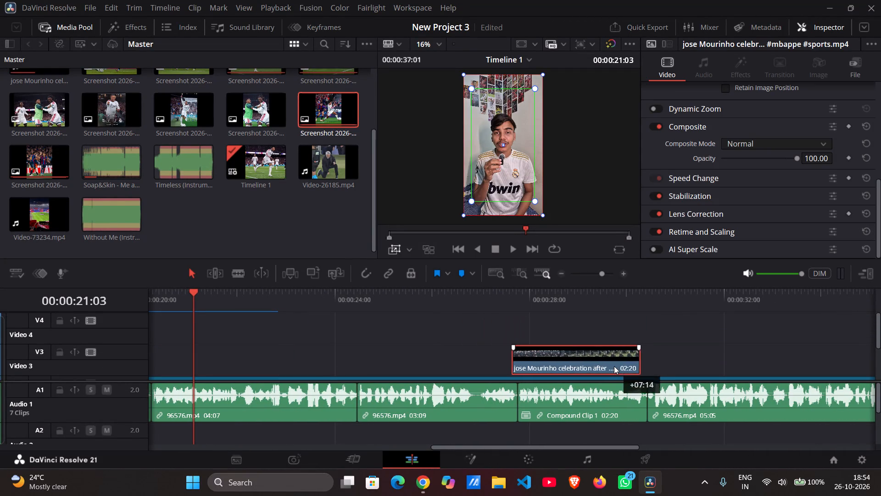
drag(614, 366, 613, 366)
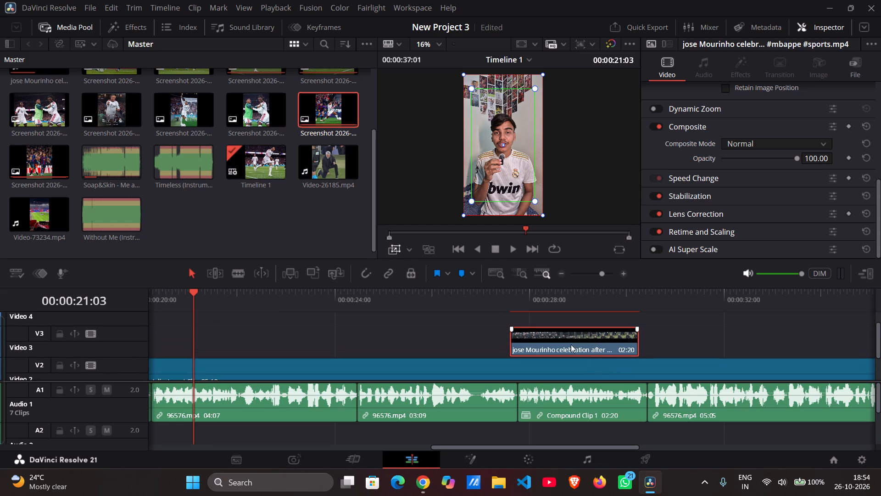
drag(567, 342, 573, 343)
scroll(573, 343, down, 1)
Turn on timeline snapping and linked selection.
click(368, 273)
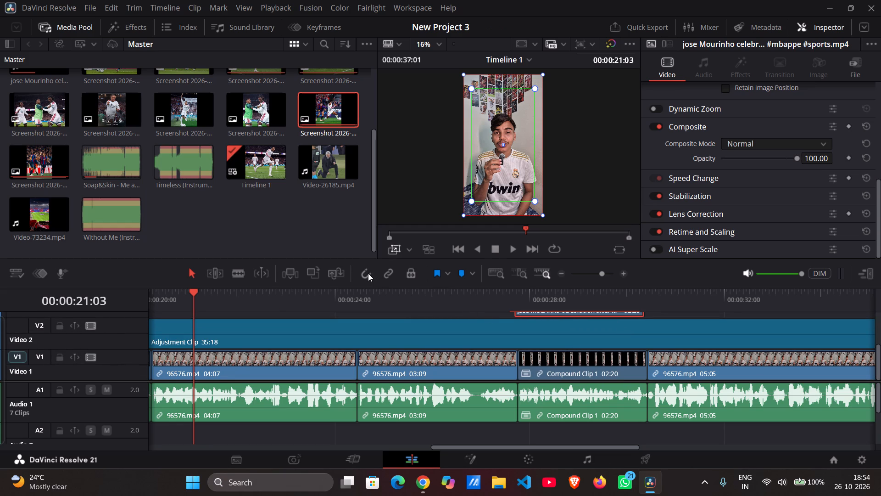
click(388, 273)
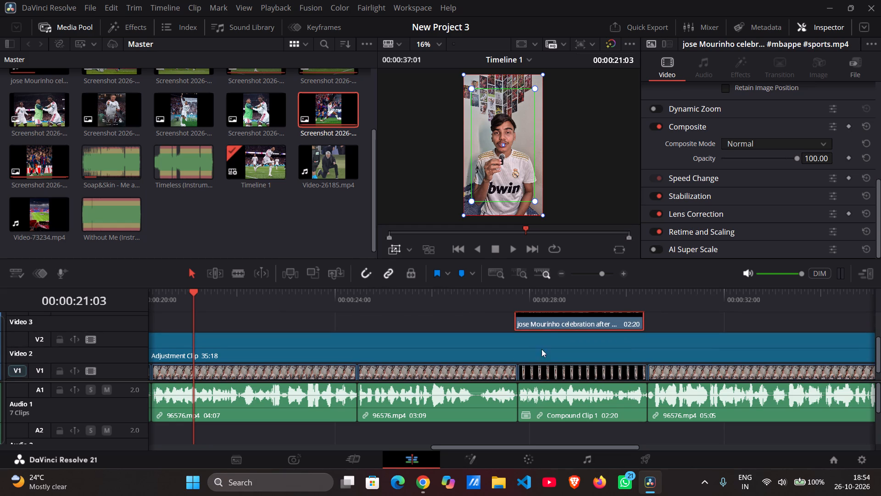
Align the Mourinho celebration clip exactly with the start of Compound Clip 1 and play through the split-screen section.
drag(546, 312, 539, 318)
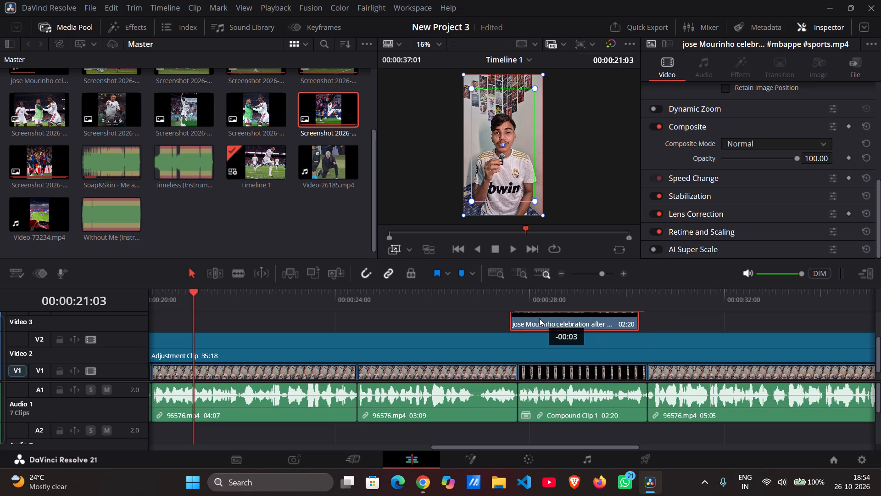
drag(539, 318, 544, 320)
click(511, 301)
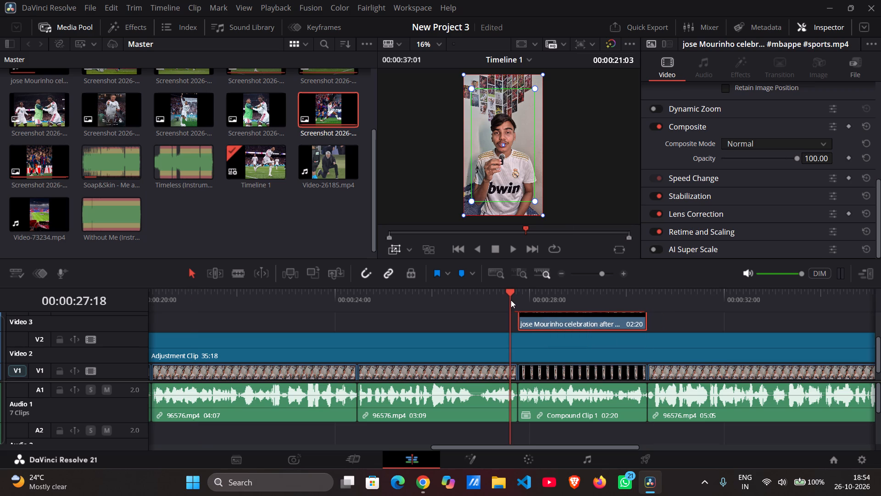
key(space)
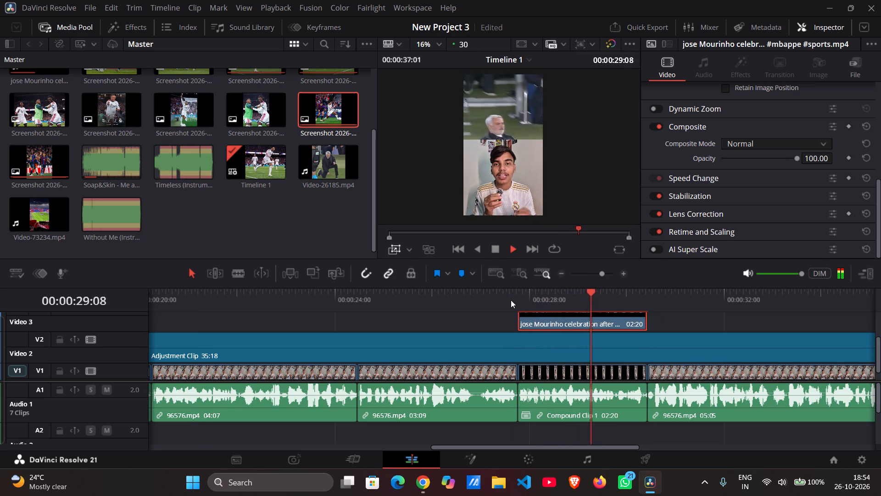
key(space)
Move Screenshot 2026-10-26 183701.png from video track 4 to video track 3, starting at about 14.6 seconds, and play the section.
scroll(511, 300, left, 1)
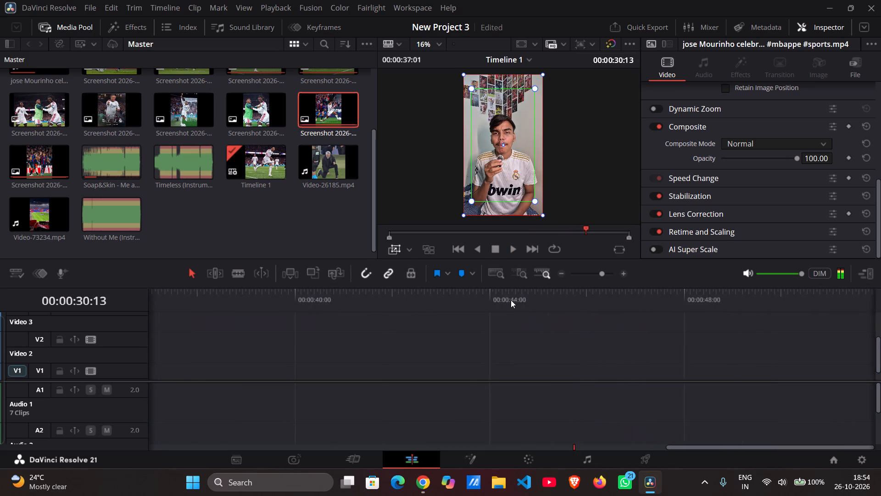
scroll(511, 300, left, 1)
scroll(511, 300, right, 1)
scroll(511, 300, left, 1)
scroll(511, 300, right, 4)
scroll(511, 300, left, 1)
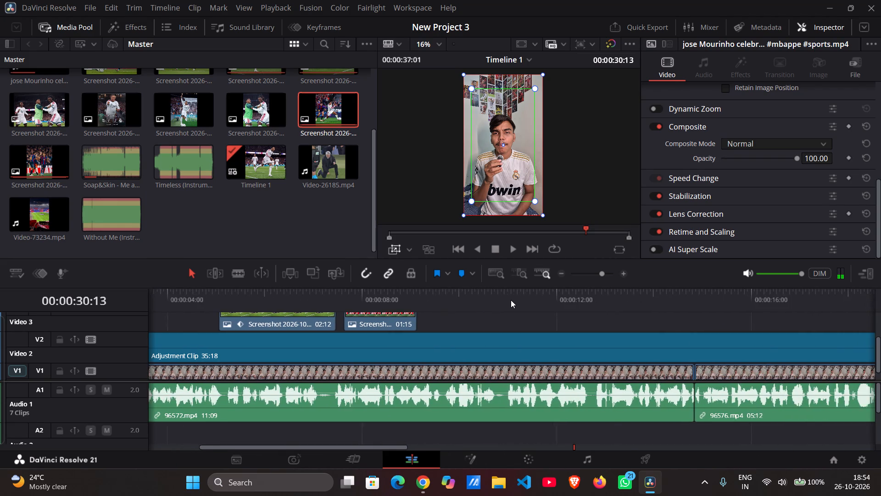
scroll(511, 300, left, 1)
scroll(503, 341, up, 1)
drag(466, 324, 601, 348)
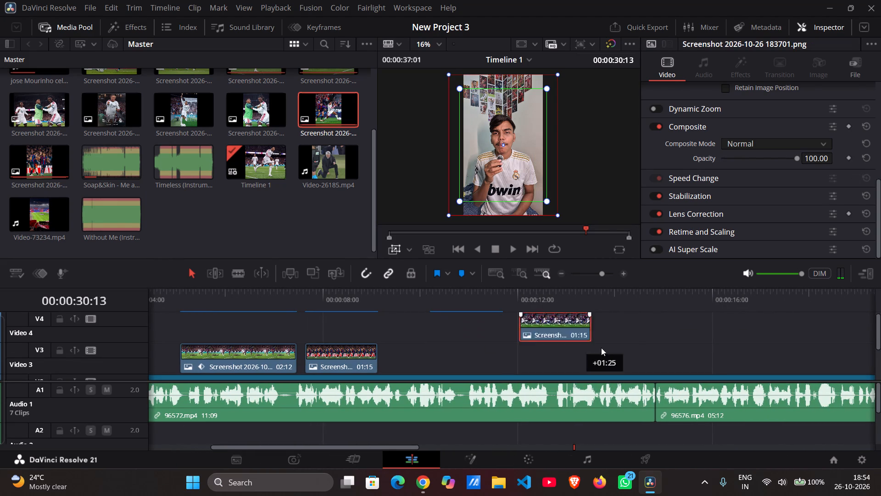
drag(601, 348, 691, 349)
drag(679, 350, 667, 350)
click(597, 297)
key(space)
key(space)
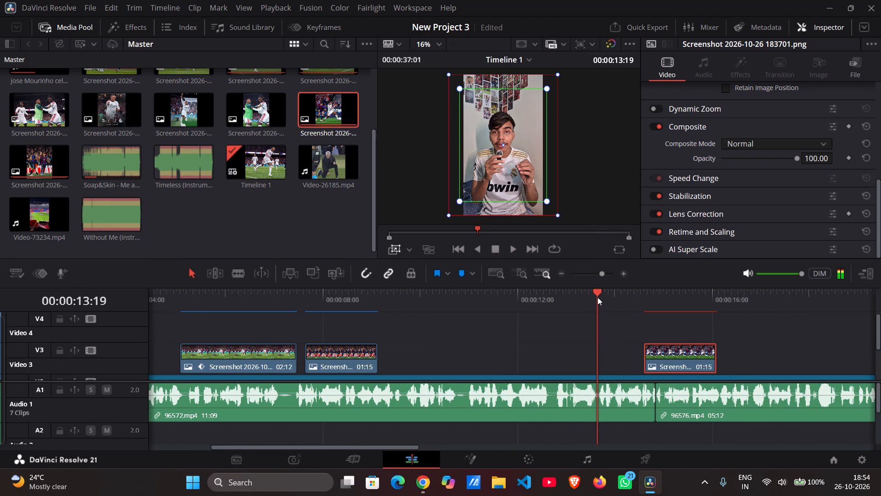
key(space)
key(space)
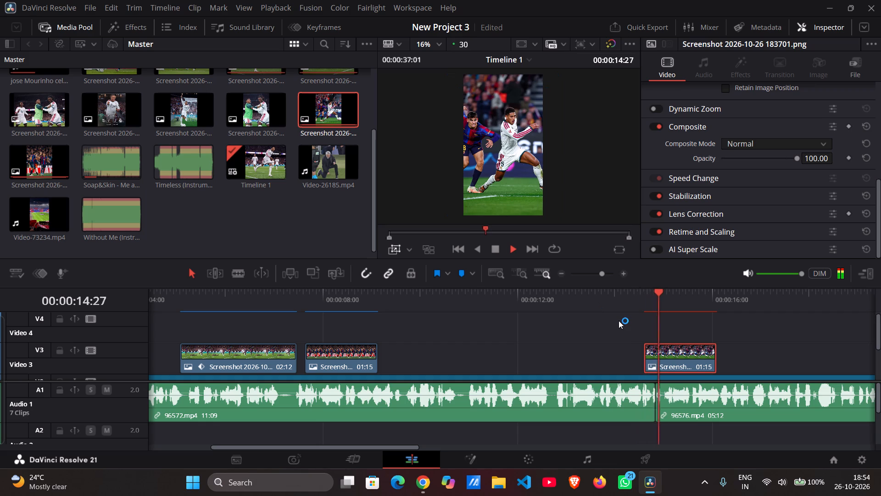
key(space)
Clear the clip selection and turn off the viewer's transform overlay.
scroll(625, 321, left, 1)
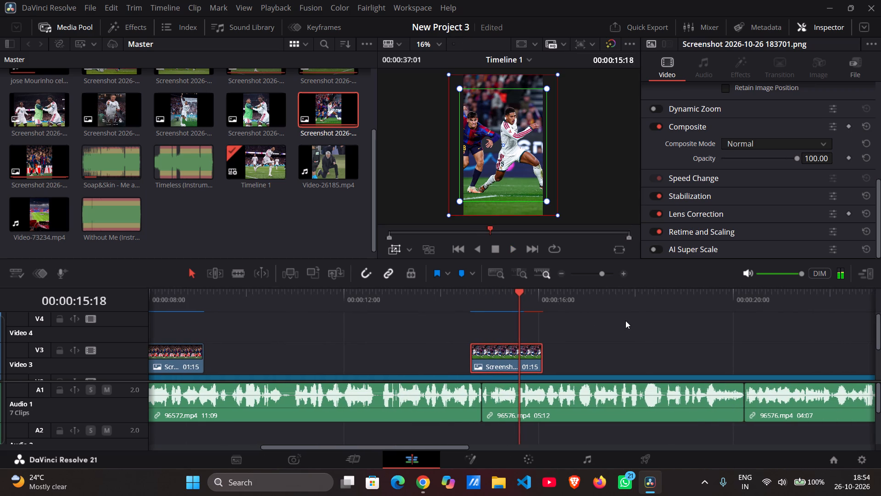
click(438, 324)
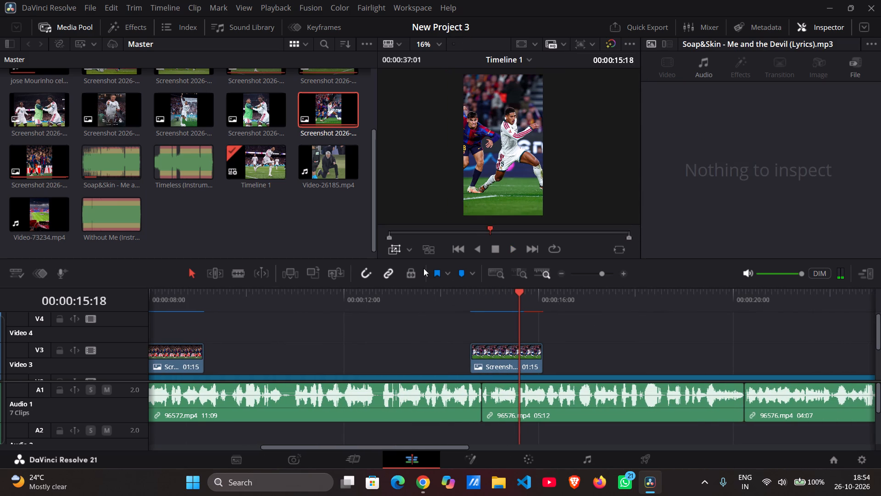
click(394, 251)
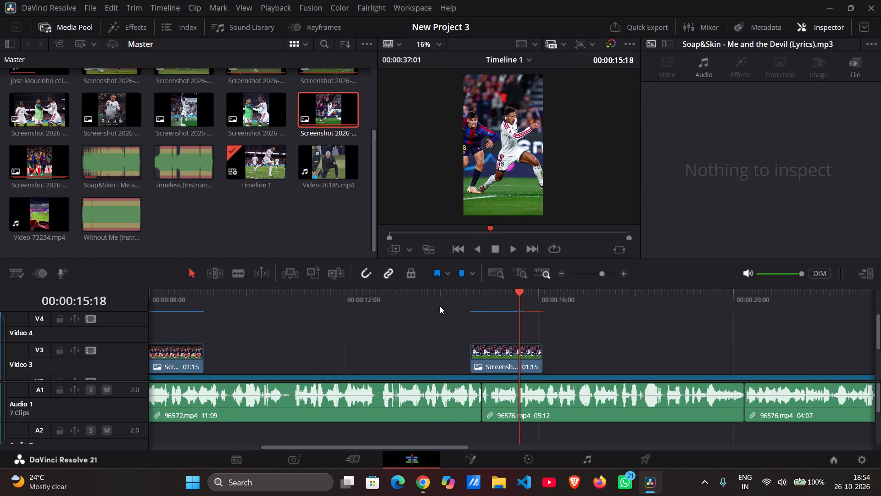
Shift Screenshot 183701.png on video track 3 slightly later, extend its start to make it 01:20 long, and play the section.
click(440, 306)
key(space)
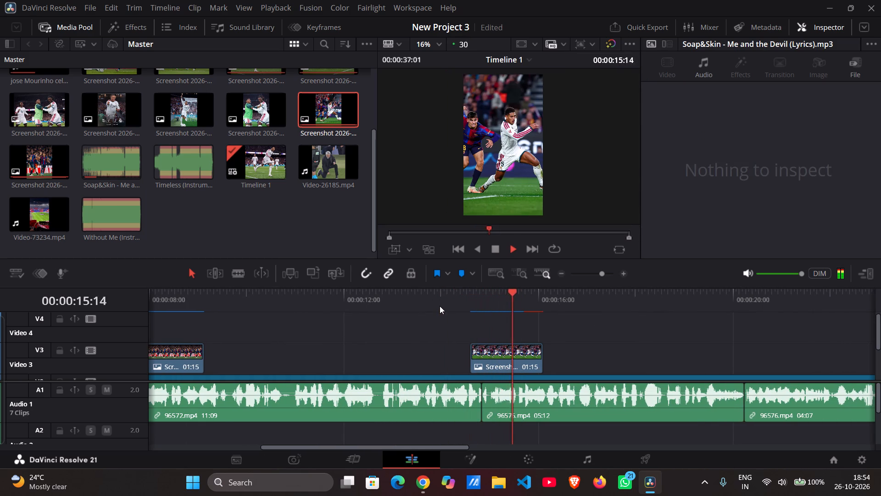
key(space)
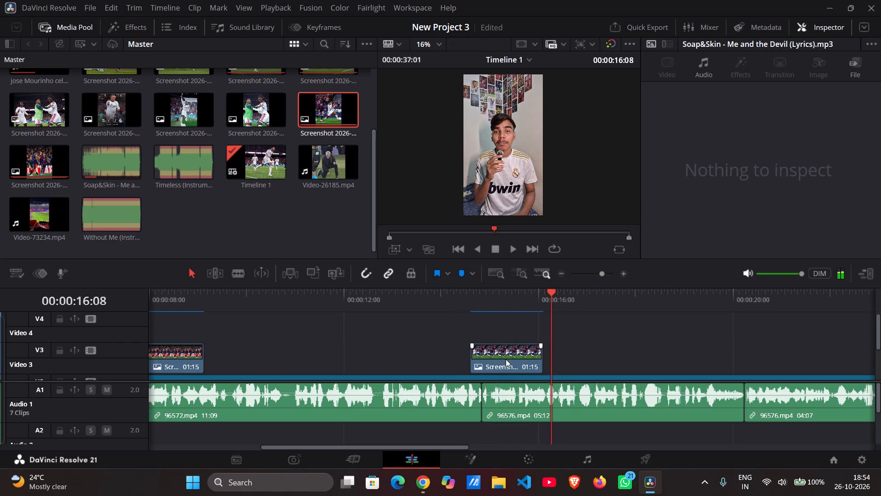
drag(505, 359, 517, 361)
drag(484, 362, 476, 363)
click(461, 297)
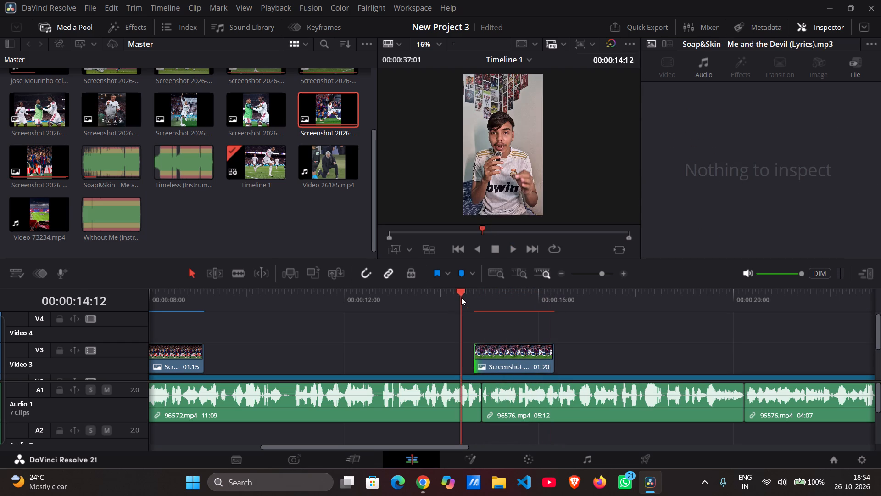
key(space)
key(space)
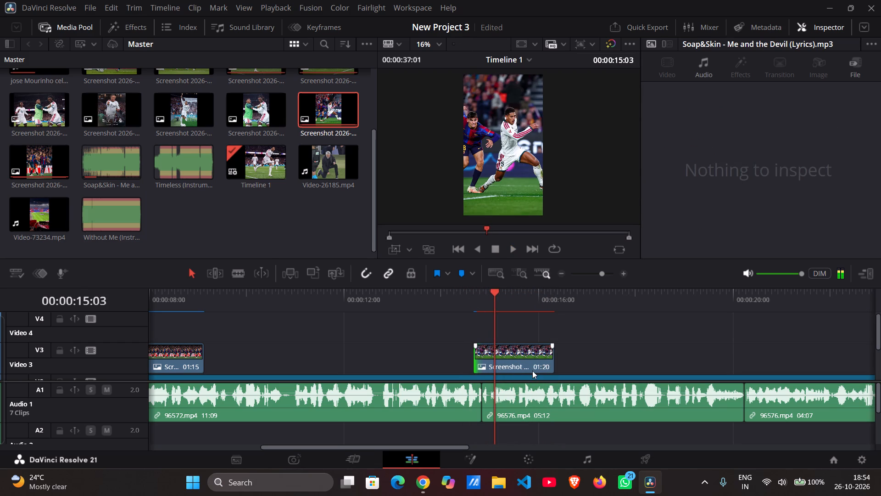
Enable Dynamic Zoom on Screenshot 2026-10-26 183701.png on video track 3.
click(520, 346)
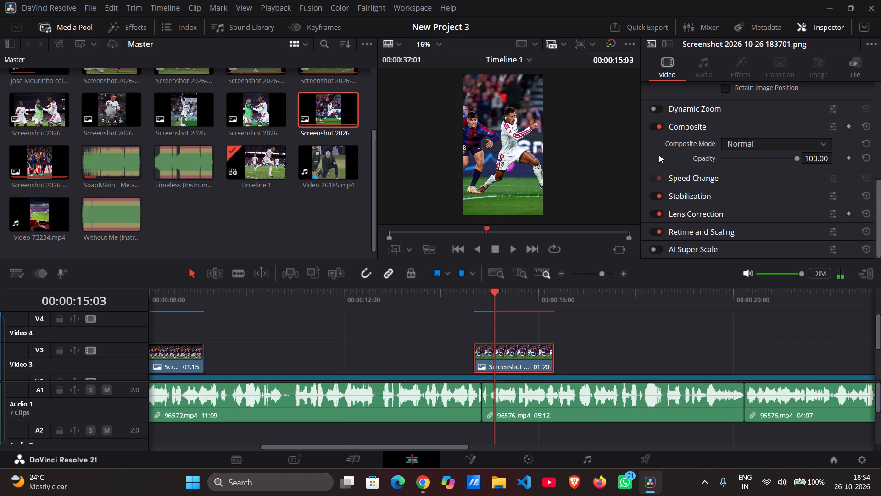
click(658, 109)
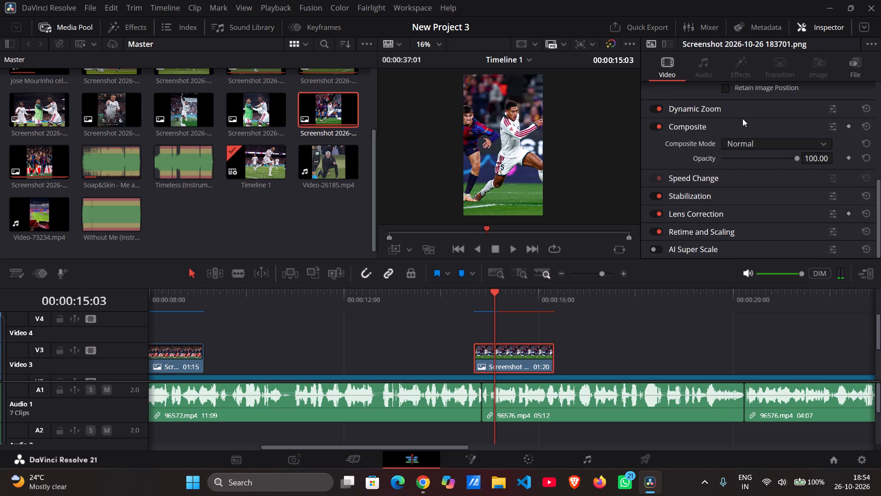
Swap the Dynamic Zoom direction on Screenshot 2026-10-26 183701.png on video track 3 and play the section.
click(757, 111)
click(751, 141)
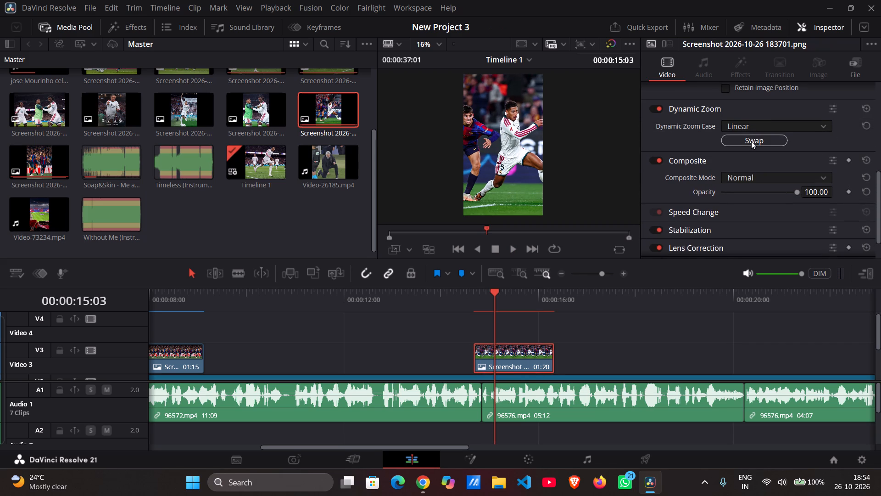
click(459, 299)
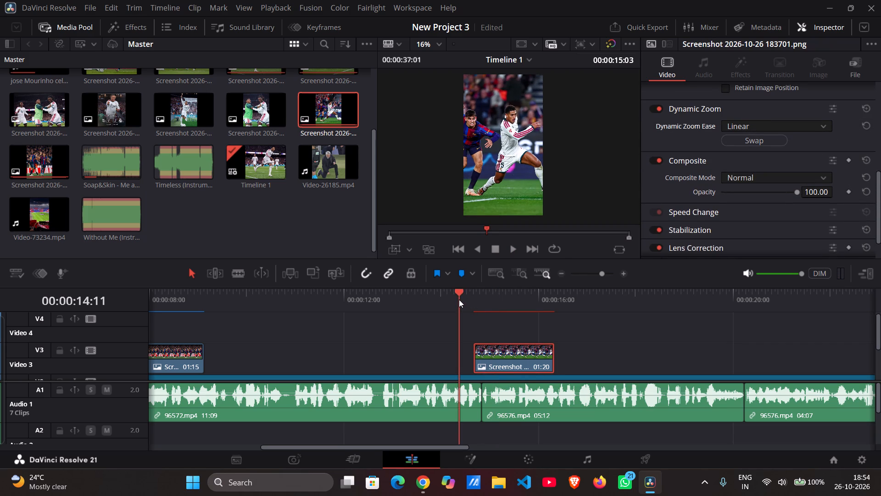
key(space)
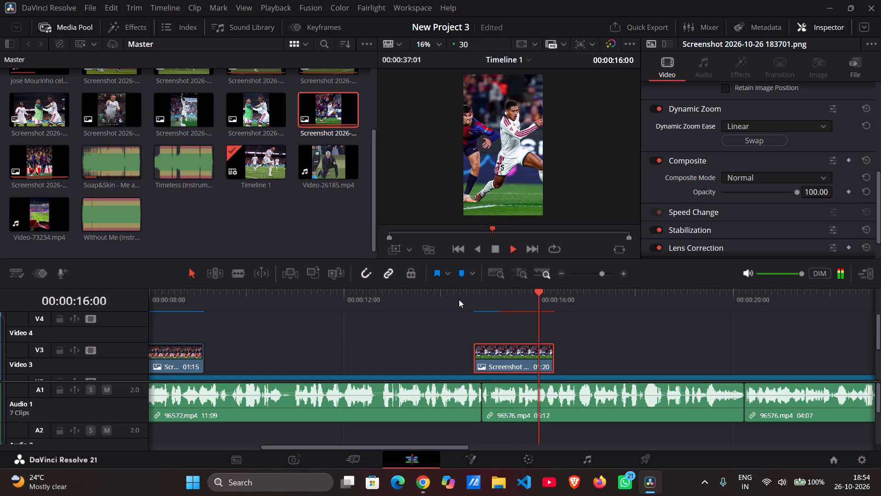
key(space)
Review playback from just before Screenshot 2026-10-26 184916.png through Screenshot 183701.png, checking the overlays' zoom and timing against the speech.
scroll(412, 340, right, 1)
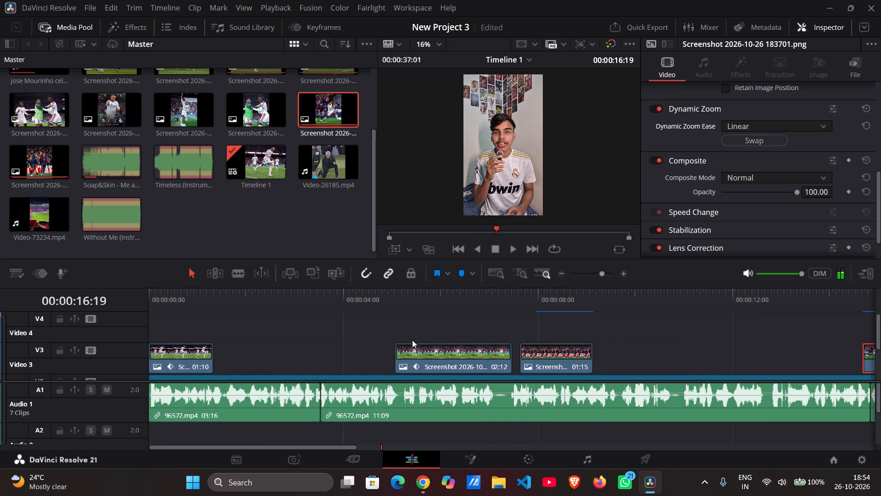
click(557, 350)
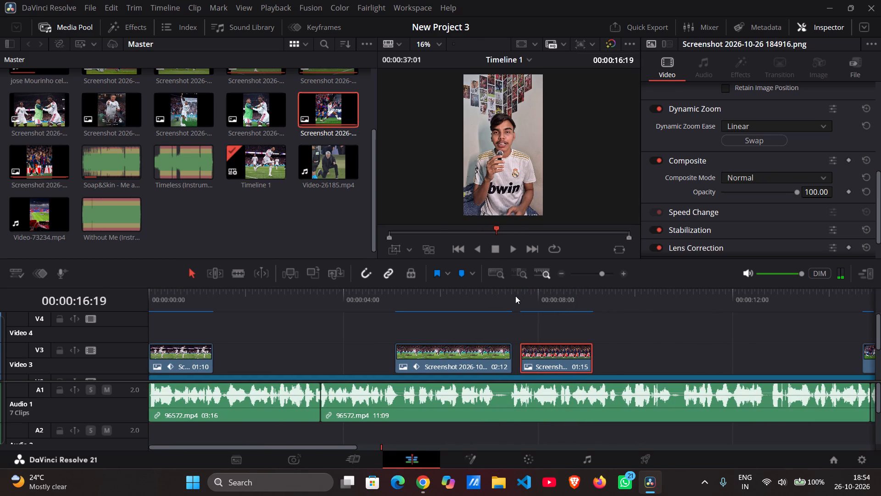
click(515, 296)
key(space)
key(space)
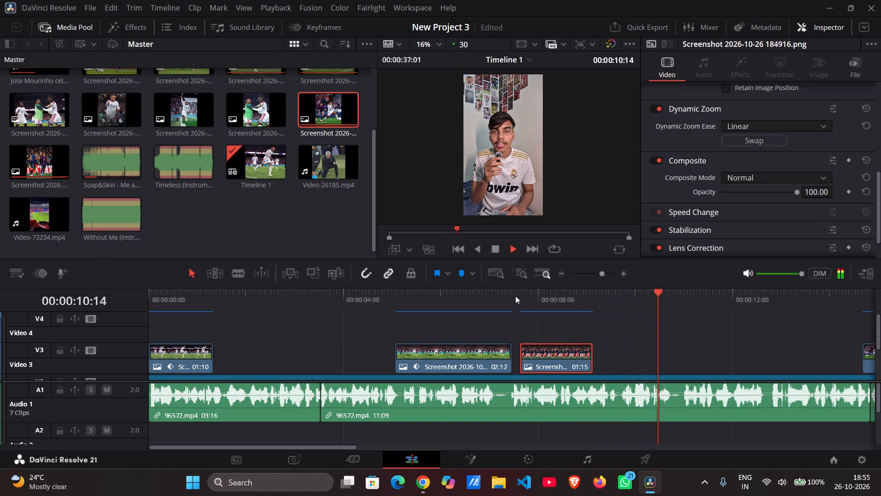
key(space)
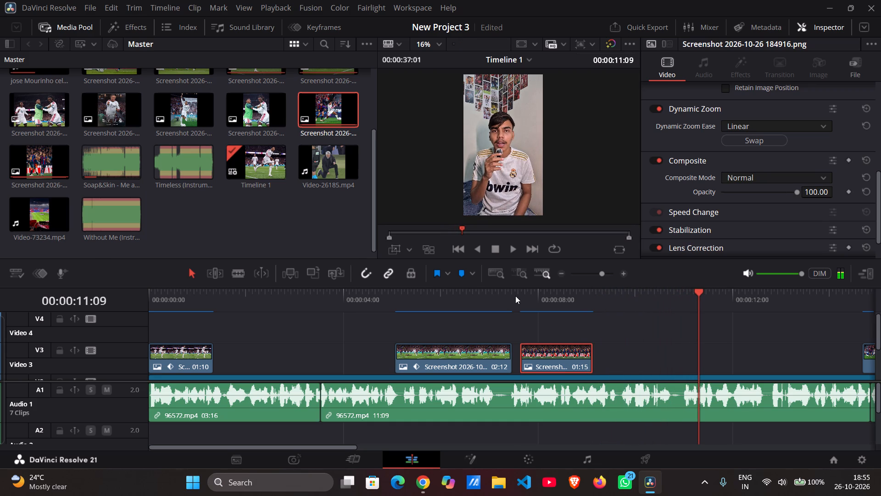
click(515, 296)
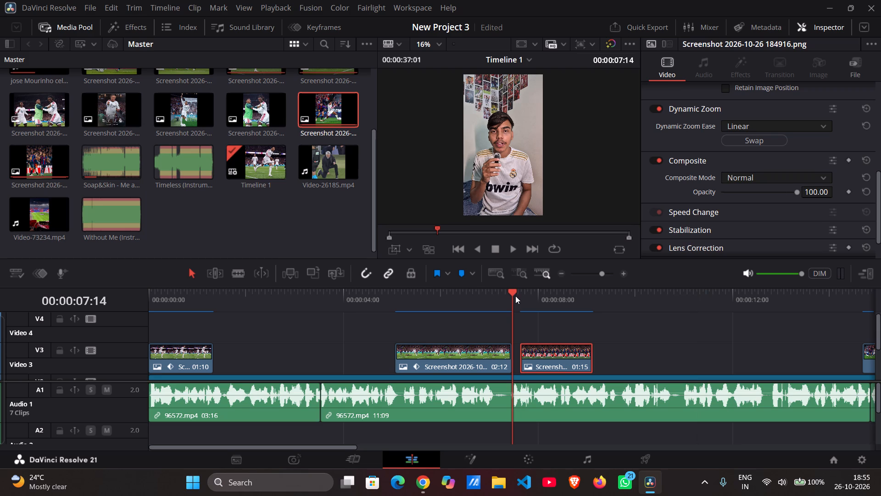
key(space)
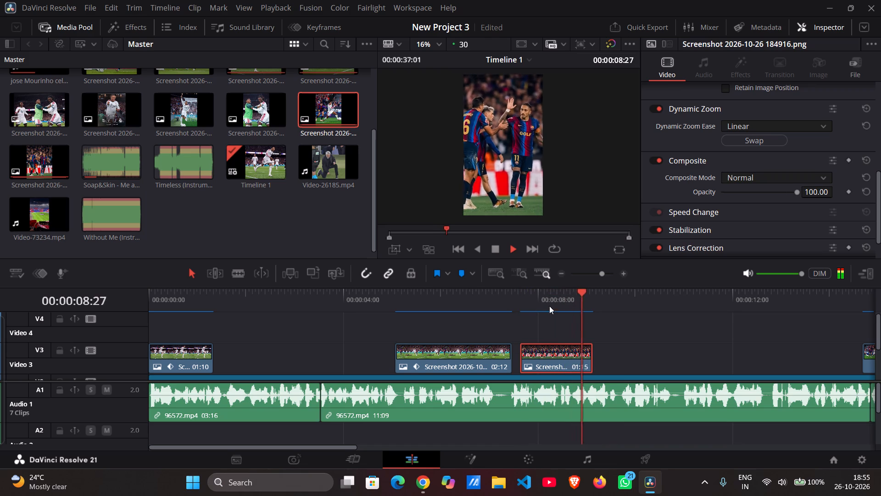
scroll(667, 329, left, 1)
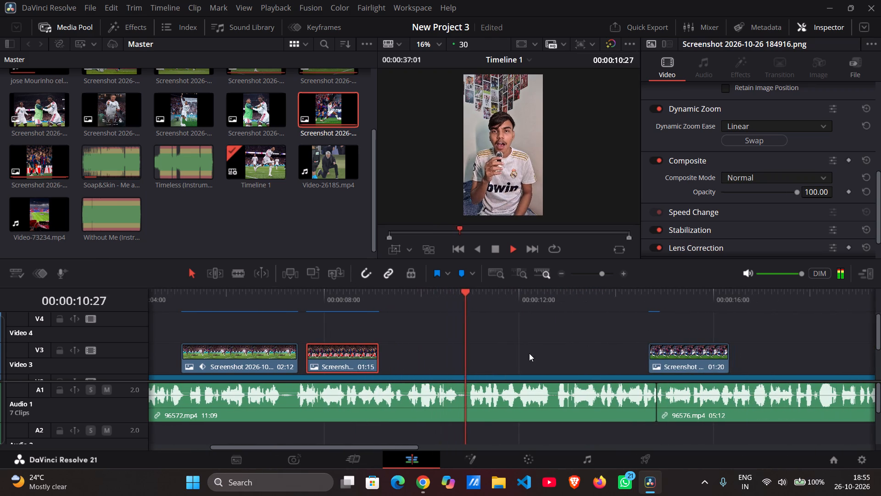
scroll(535, 353, down, 1)
key(space)
scroll(551, 349, up, 1)
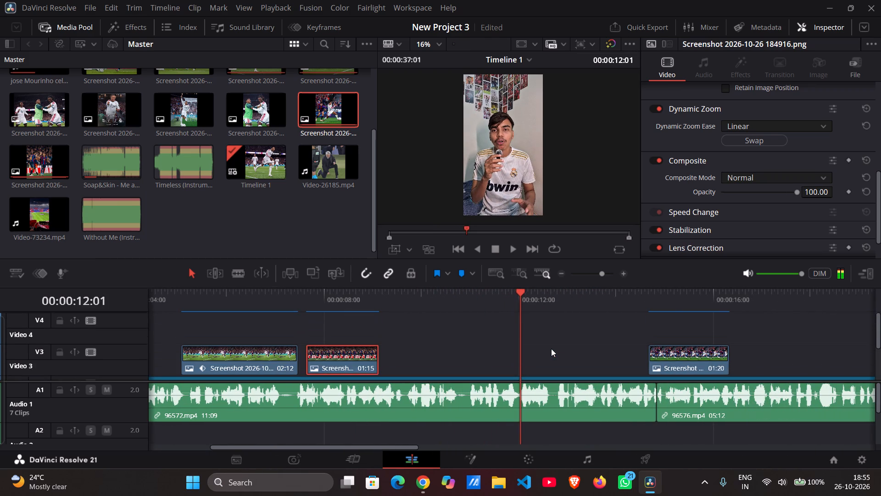
scroll(551, 349, up, 1)
key(space)
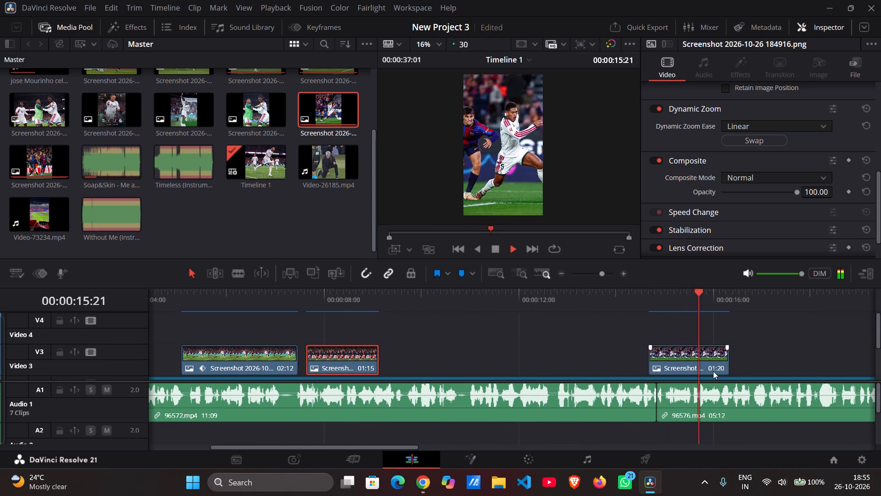
scroll(713, 371, left, 1)
key(space)
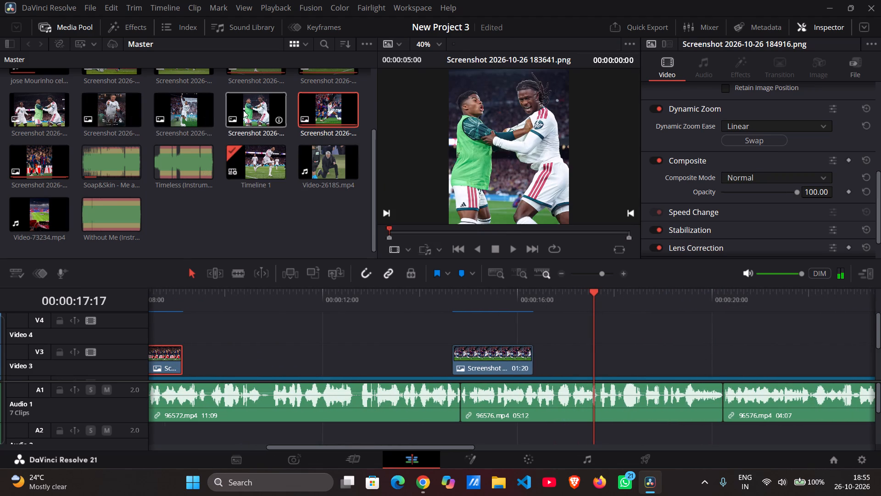
Place Screenshot 2026-10-26 183641.png on video track 3 starting at about 16.6 seconds and trim its end to make it 02:17 long.
drag(243, 110, 546, 345)
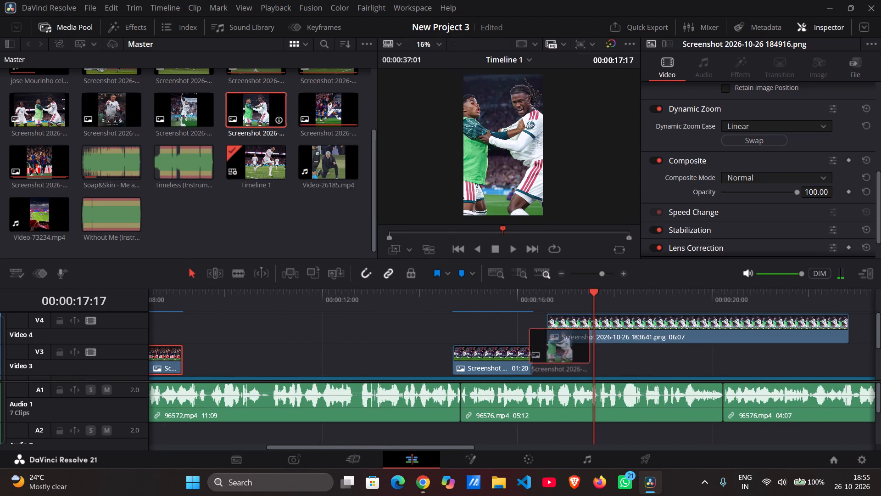
drag(546, 345, 546, 353)
drag(850, 361, 838, 367)
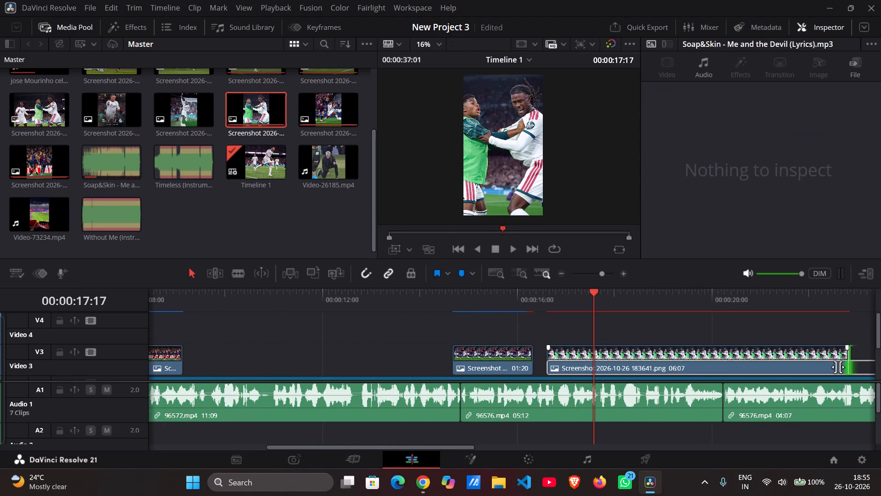
drag(838, 367, 670, 390)
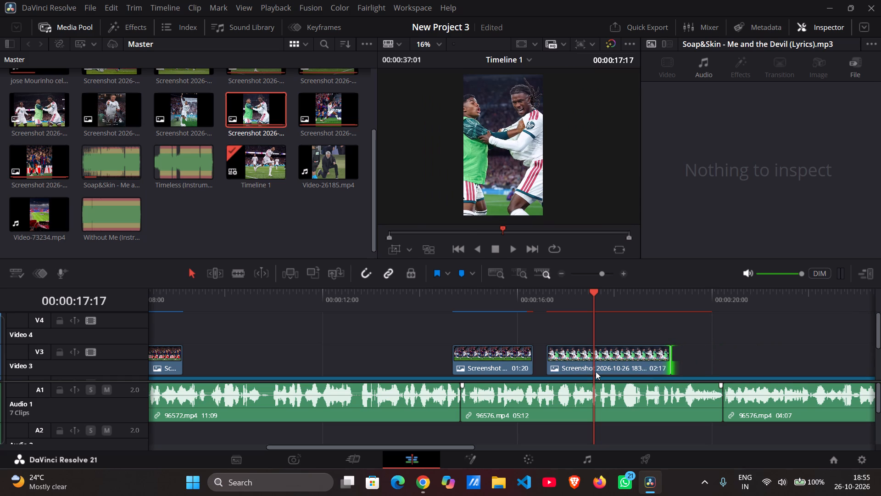
Shift Screenshot 183641.png on video track 3 later so it starts at 00:00:16:27, and play the section.
drag(596, 372, 610, 371)
click(541, 300)
key(space)
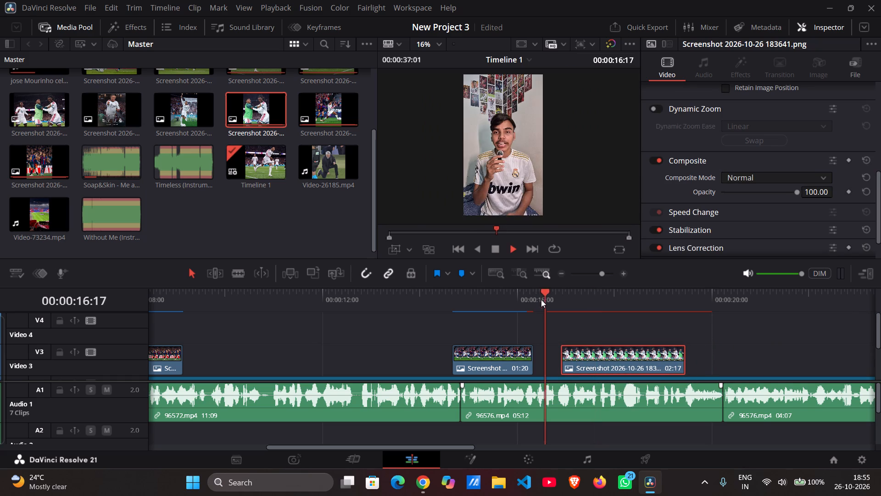
key(space)
click(600, 356)
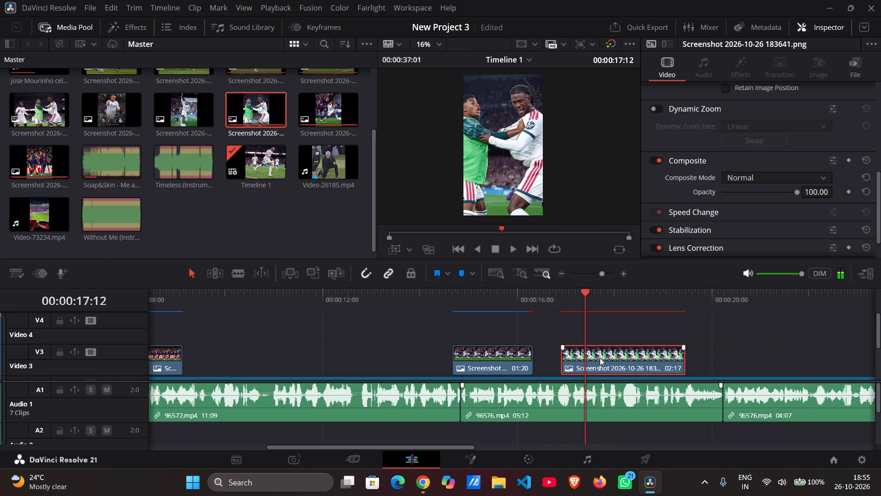
drag(584, 298, 567, 305)
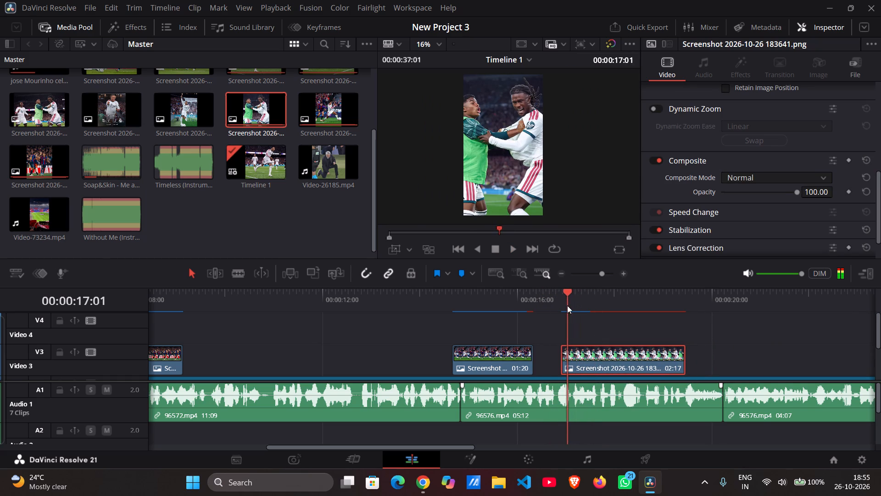
drag(567, 305, 564, 307)
key(space)
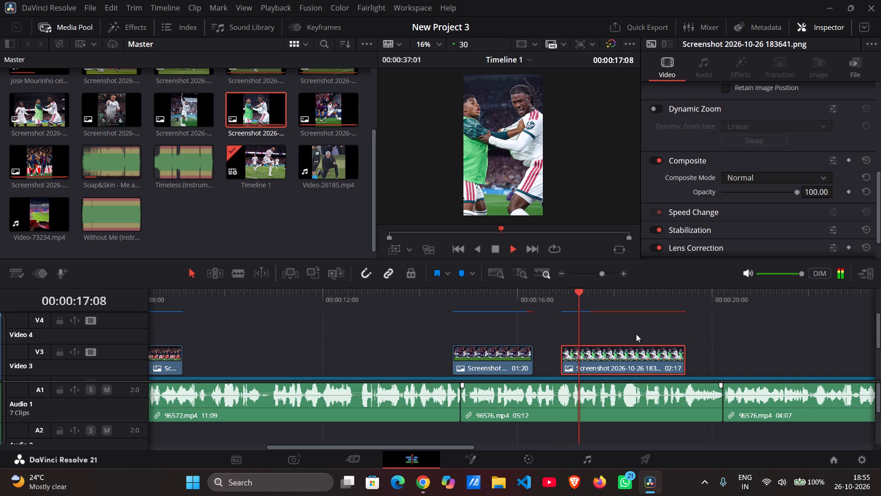
key(space)
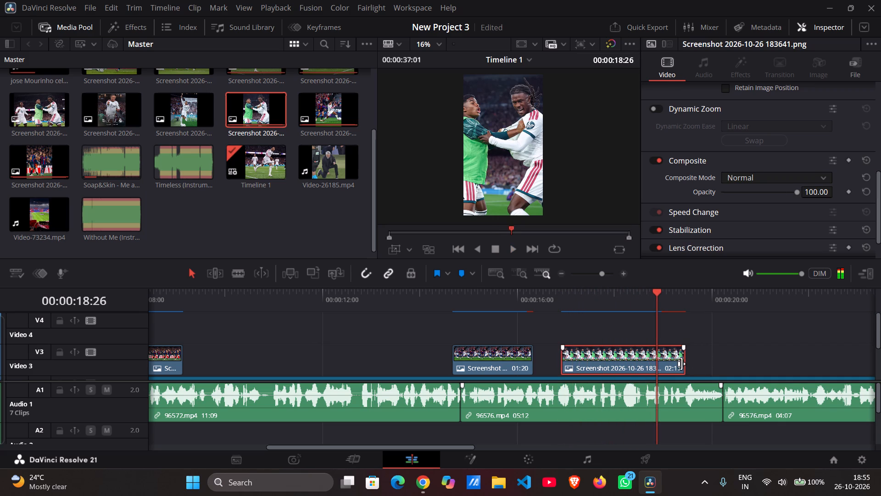
Shorten the end of Screenshot 183641.png on video track 3 to make it 01:17 long, and play the section.
drag(681, 364, 631, 369)
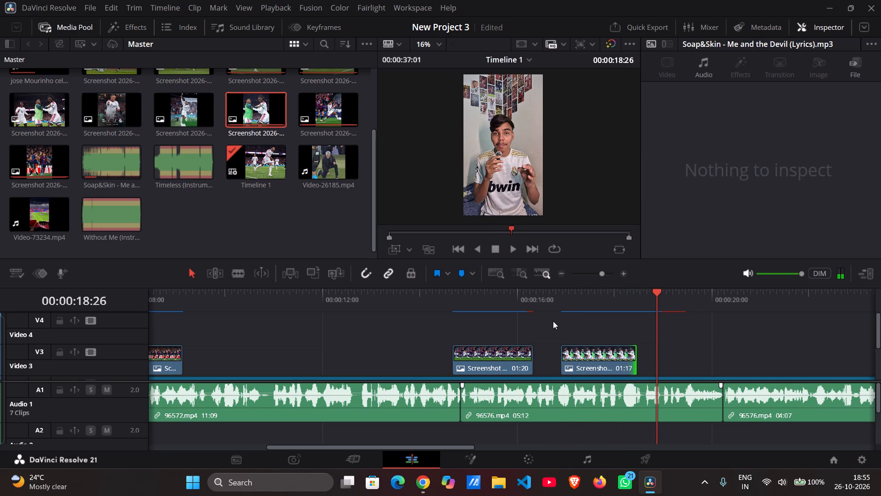
click(552, 307)
key(space)
key(space)
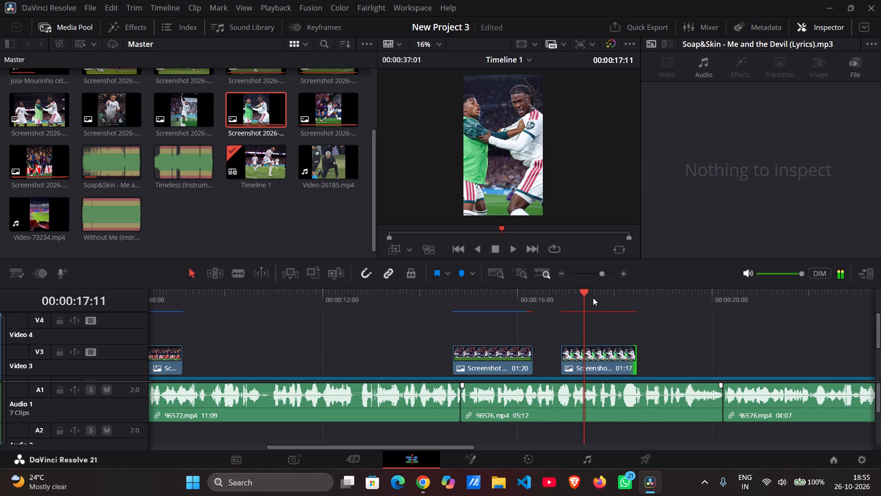
Add a Position keyframe at the start of Screenshot 183641.png, at 00:00:16:27, with Position X set to 137.
drag(588, 297, 565, 308)
click(582, 356)
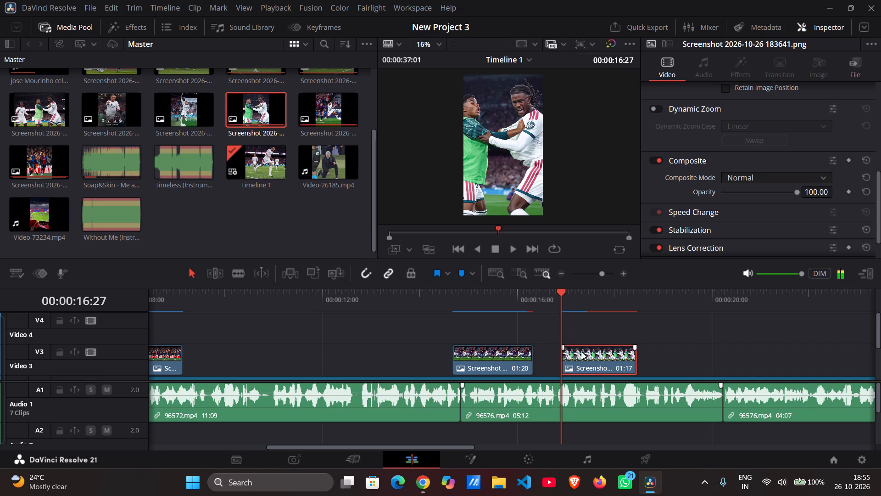
scroll(822, 132, up, 7)
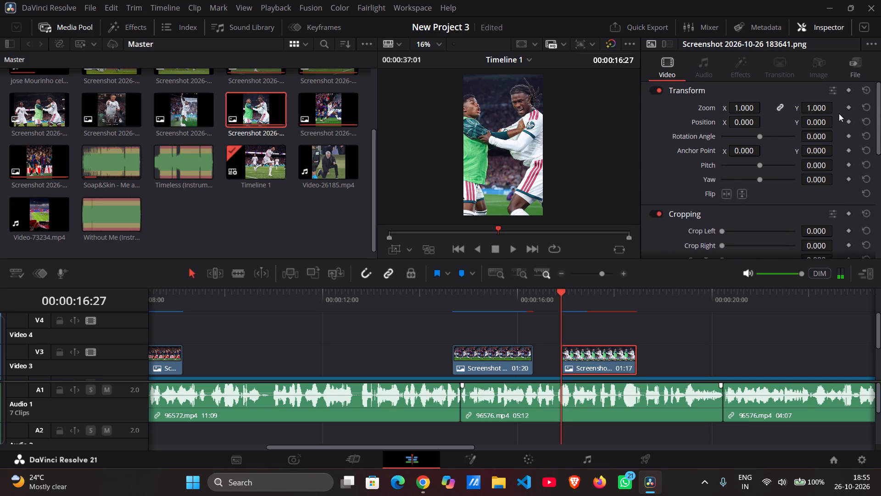
scroll(839, 113, up, 7)
click(846, 119)
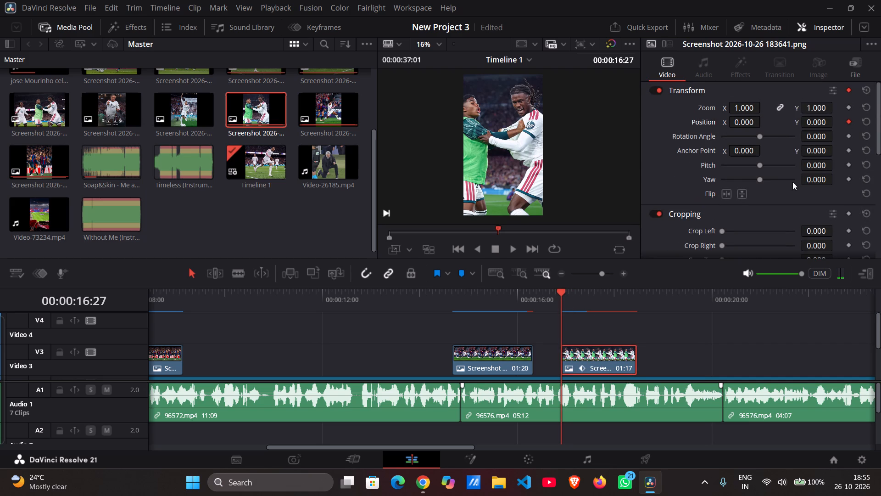
drag(744, 125, 787, 129)
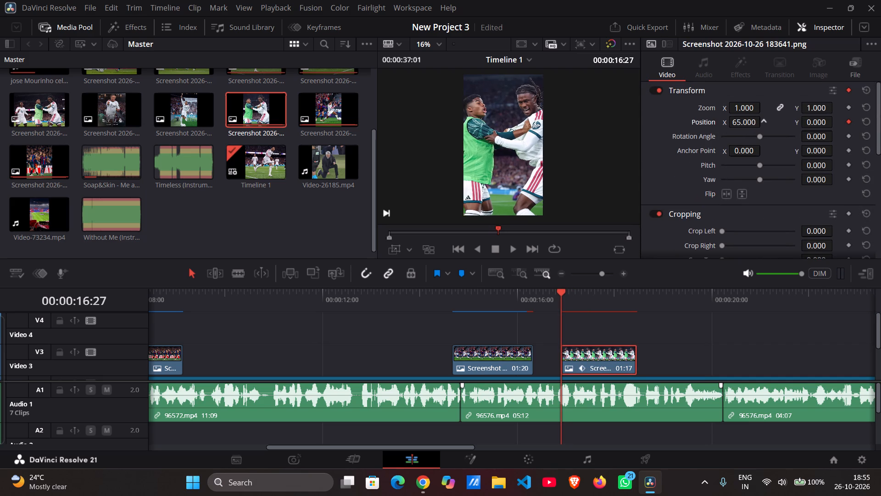
drag(787, 129, 392, 265)
Add a second Position keyframe near the end of Screenshot 183641.png, at 00:00:18:09, with Position X at -138, and play the section.
drag(564, 294, 625, 301)
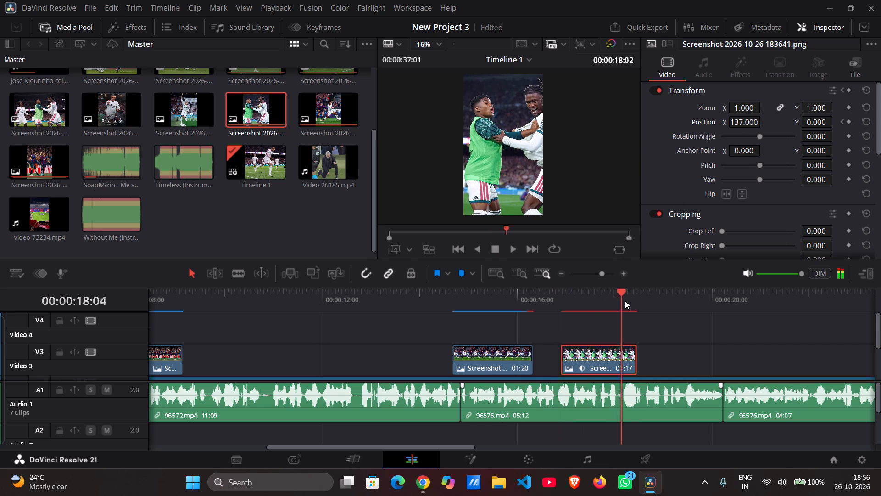
drag(625, 301, 630, 301)
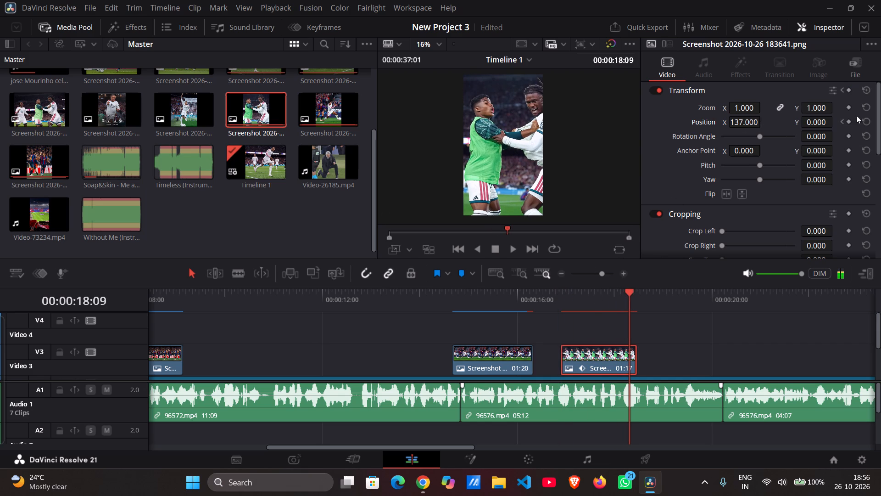
click(849, 122)
drag(754, 124, 753, 124)
drag(753, 124, 680, 137)
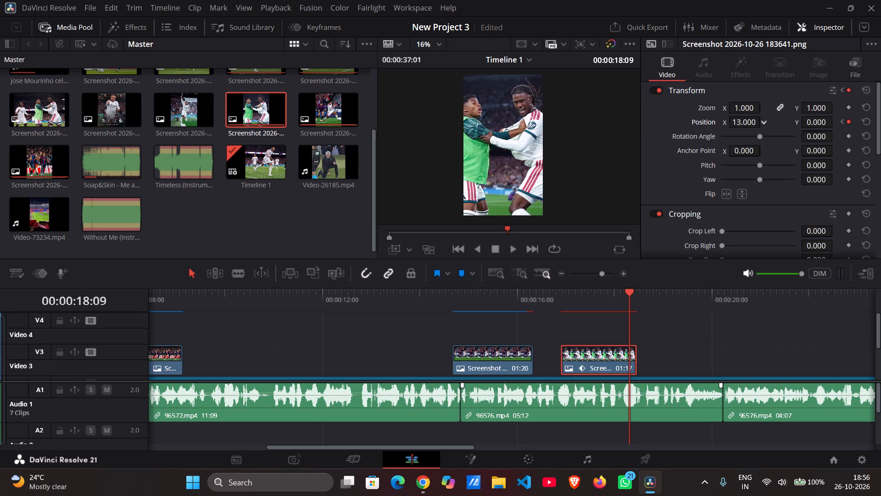
drag(680, 137, 647, 148)
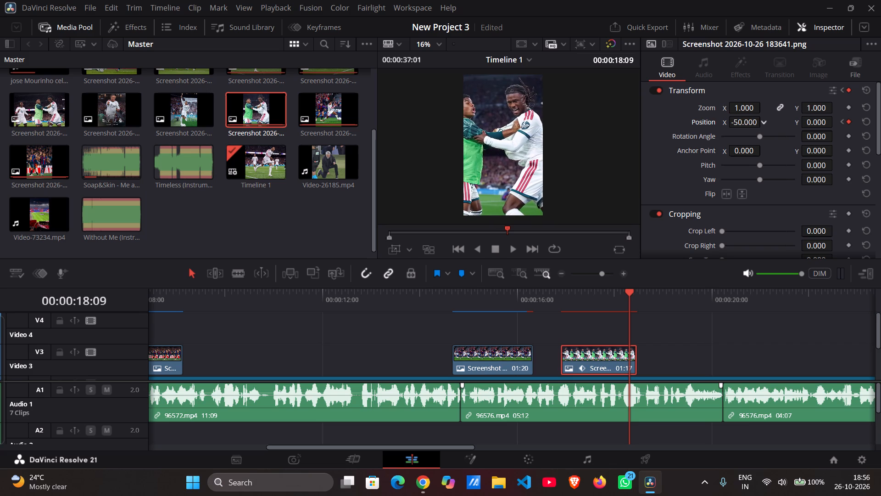
drag(647, 148, 589, 162)
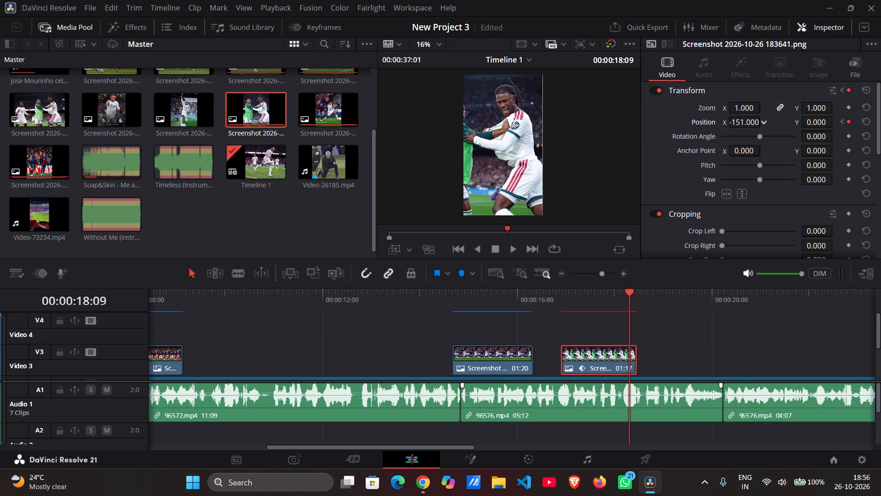
drag(589, 162, 596, 163)
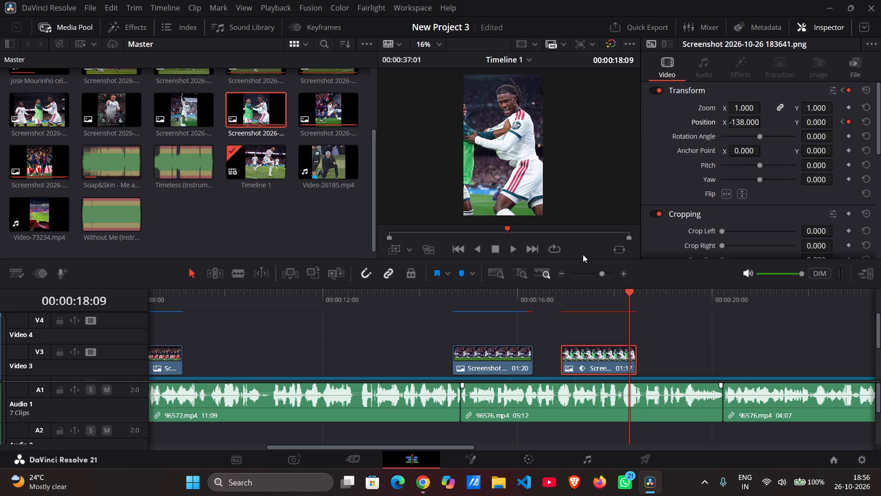
click(536, 297)
key(space)
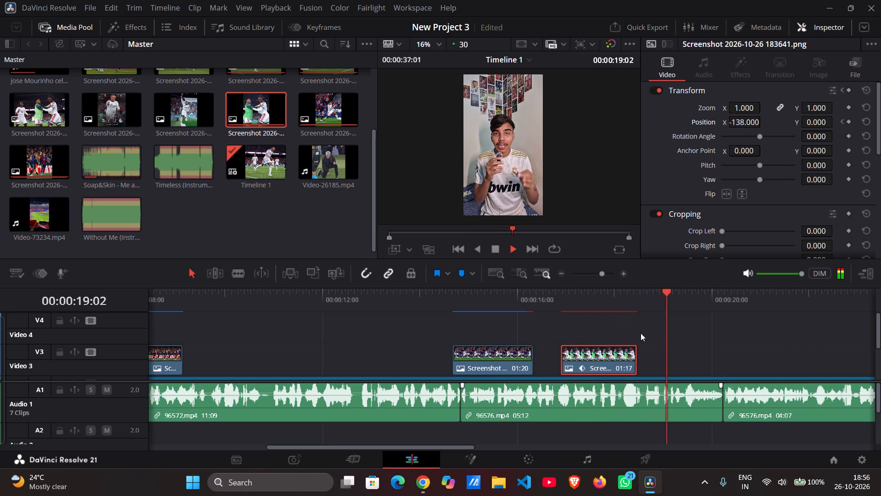
Play the earlier section from about 00:00:05:12 to review the keyframed screenshot on video track 3.
key(space)
scroll(680, 333, down, 1)
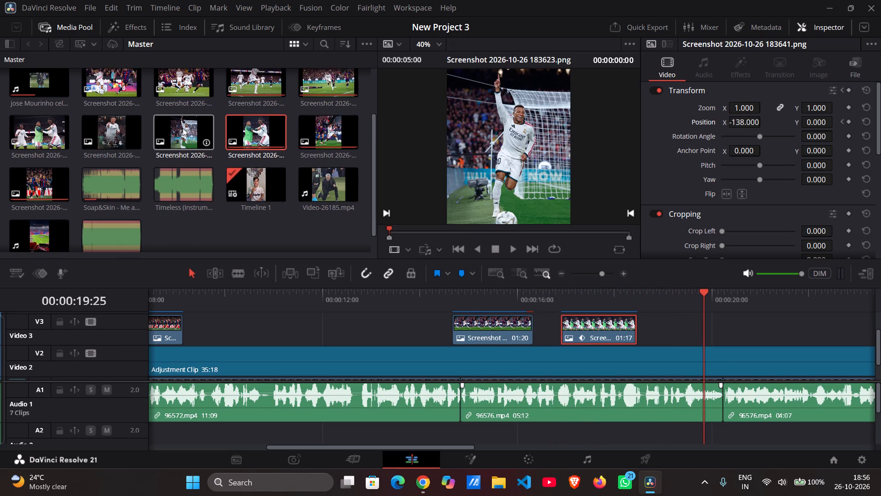
scroll(238, 280, right, 1)
click(220, 299)
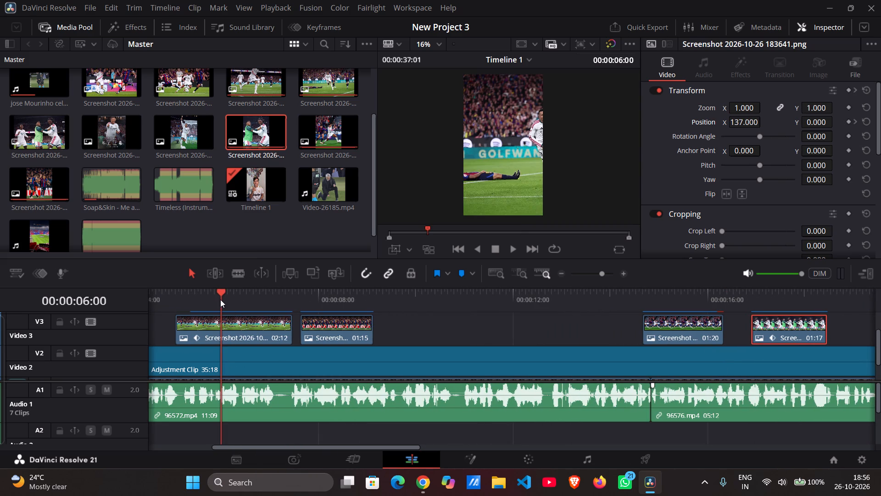
click(190, 298)
key(space)
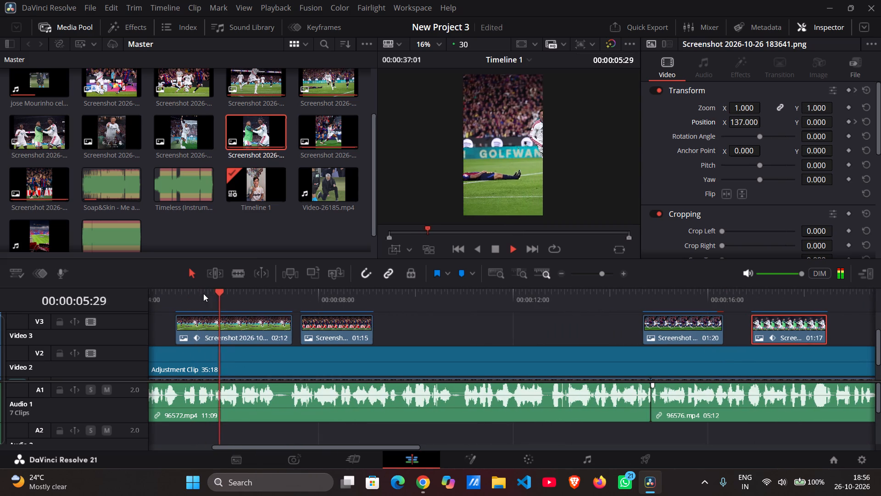
key(space)
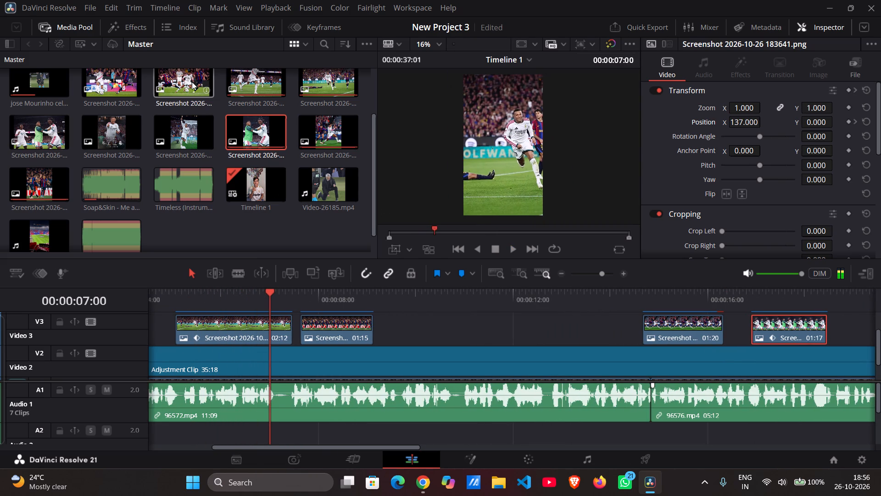
Place Screenshot 2026-10-26 181933.png on video track 3 after Screenshot 183641.png, and play the section.
scroll(186, 90, right, 1)
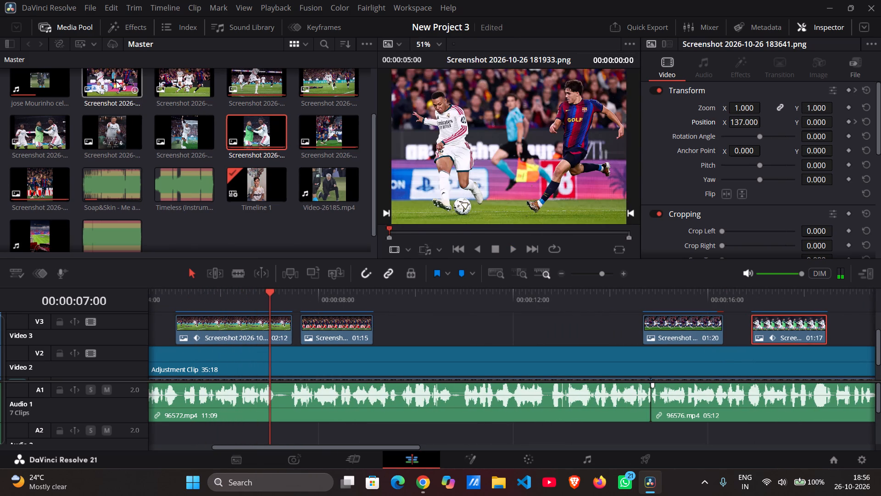
scroll(116, 81, up, 1)
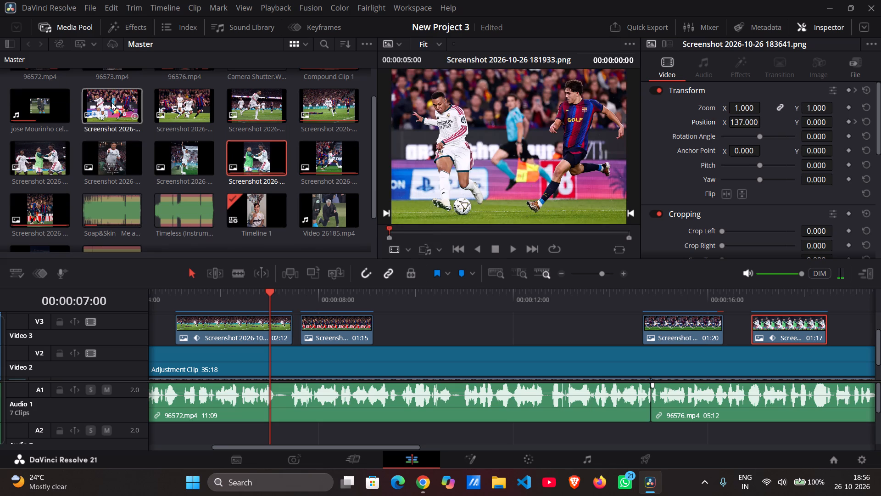
scroll(212, 181, left, 1)
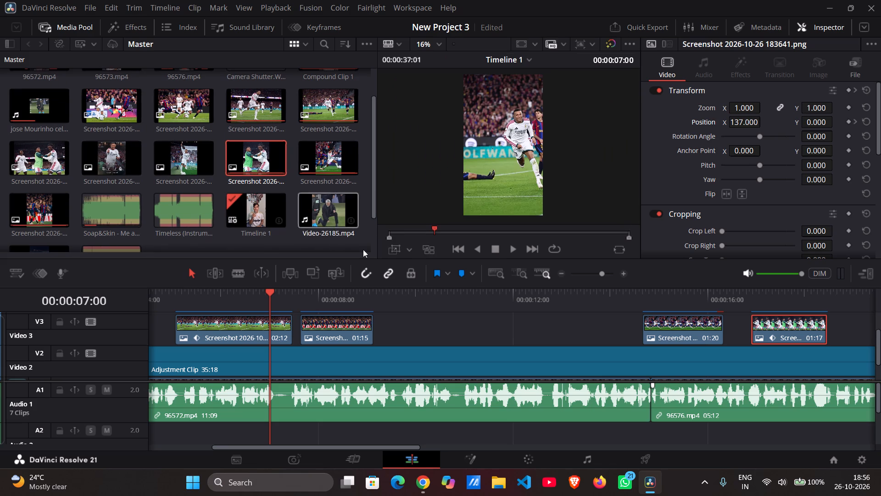
scroll(363, 249, left, 1)
scroll(669, 347, left, 2)
scroll(260, 239, left, 1)
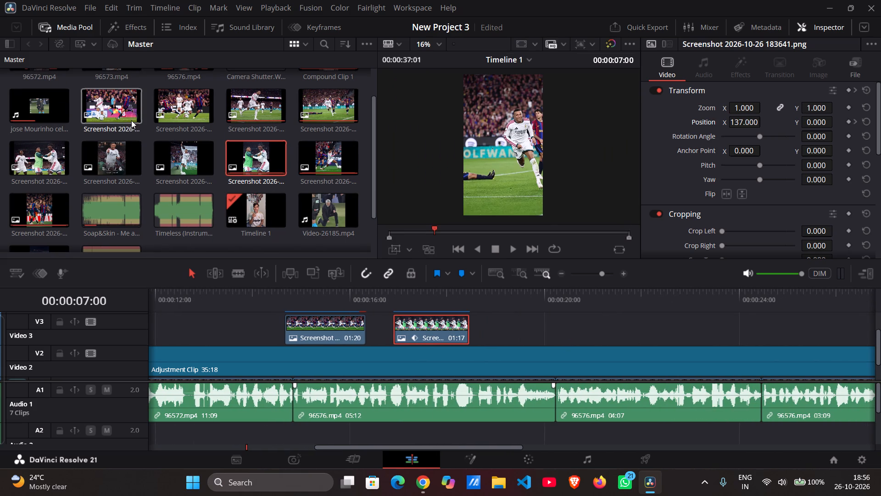
drag(109, 109, 523, 322)
scroll(531, 316, left, 1)
click(343, 300)
key(space)
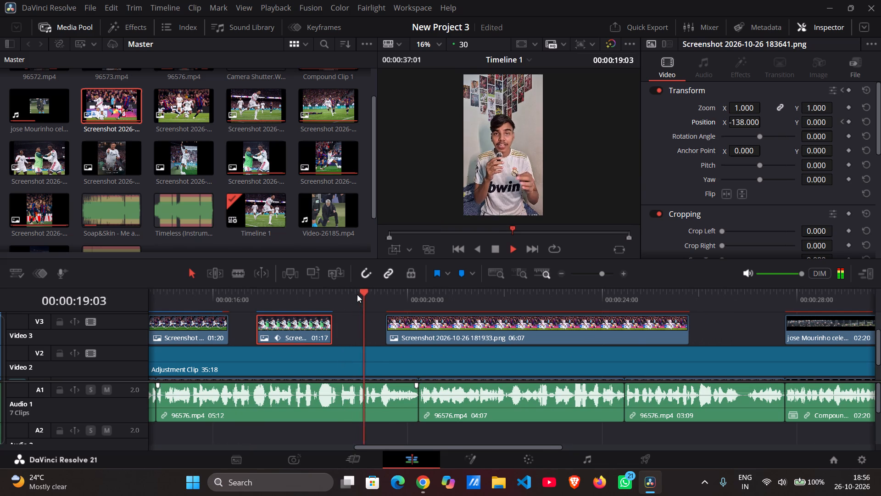
key(space)
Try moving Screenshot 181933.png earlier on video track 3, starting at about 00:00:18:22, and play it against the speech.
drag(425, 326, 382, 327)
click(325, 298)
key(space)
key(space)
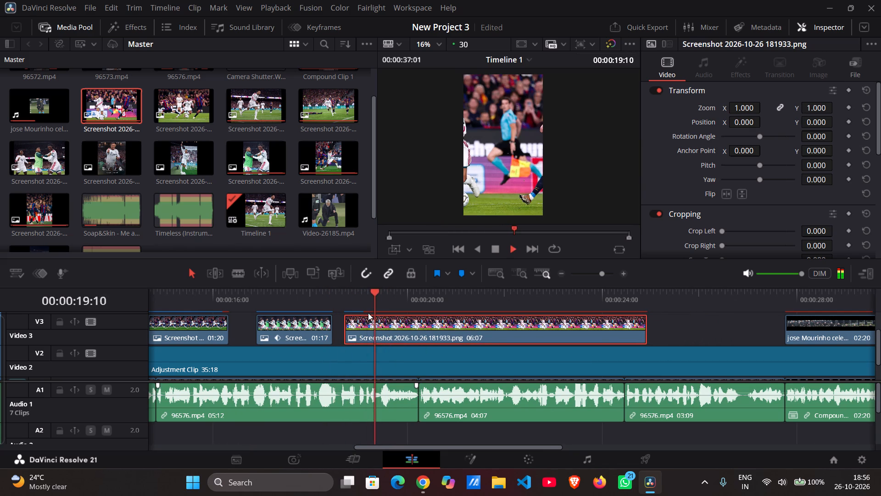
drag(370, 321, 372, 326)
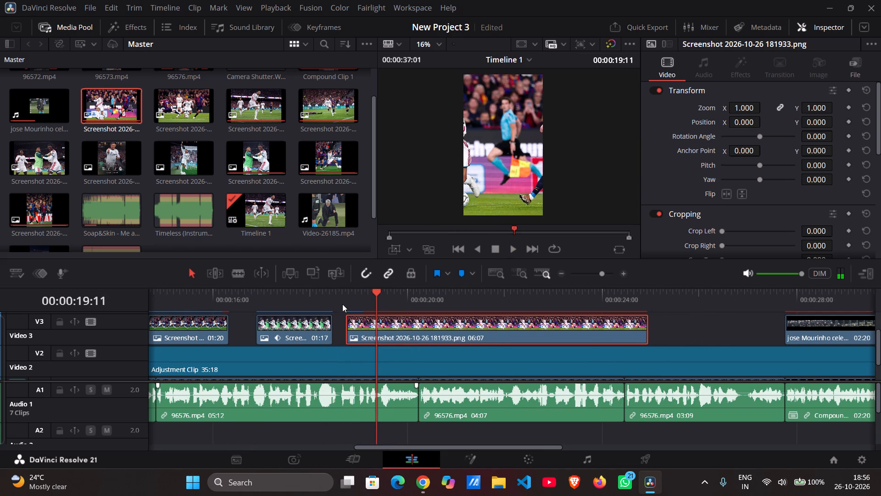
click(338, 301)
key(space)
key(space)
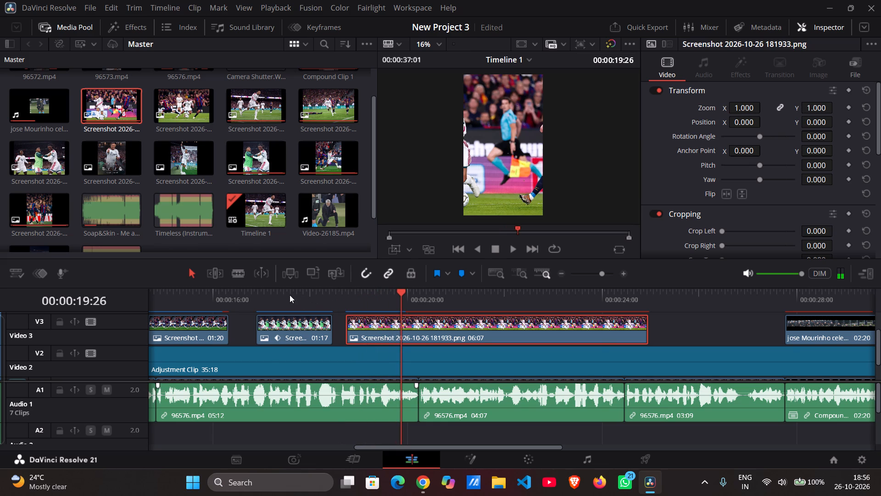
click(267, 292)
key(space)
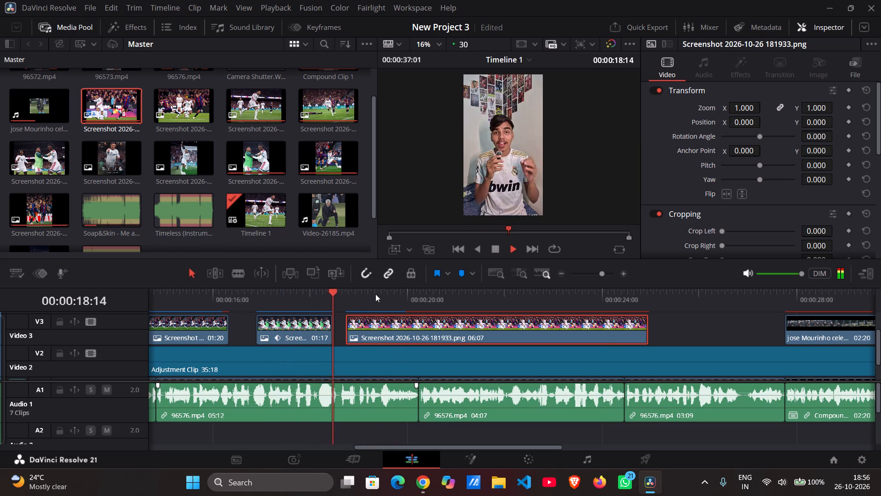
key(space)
Move Screenshot 181933.png later on video track 3 so it starts at 00:00:19:20, and play the section.
drag(413, 318, 441, 332)
drag(455, 327, 470, 329)
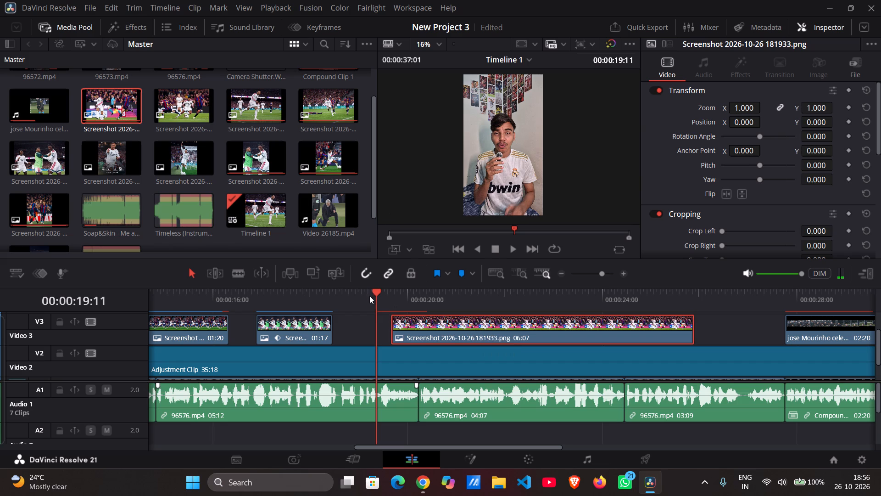
click(341, 292)
key(space)
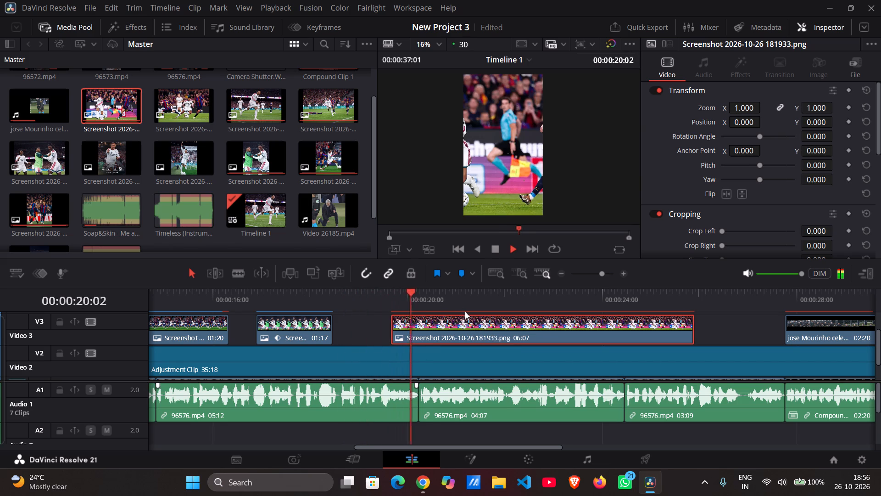
key(space)
Shorten the end of Screenshot 181933.png on video track 3 to about 00:00:20:16.
drag(695, 333, 667, 332)
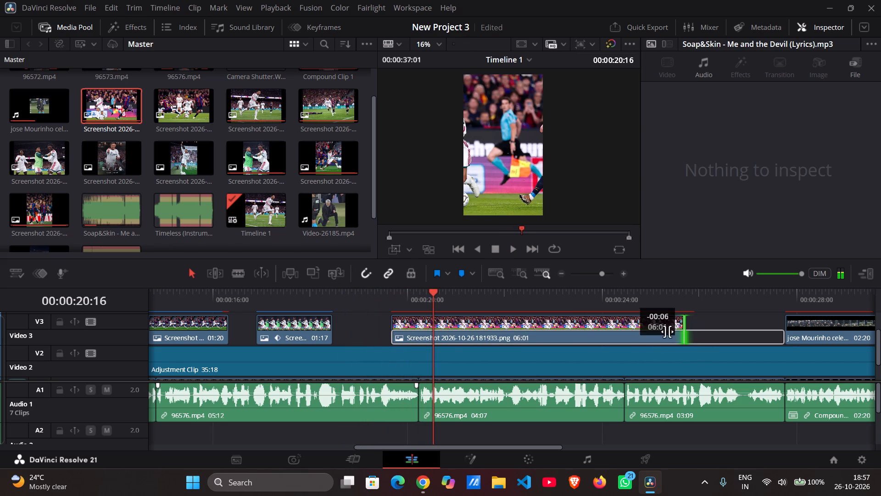
drag(667, 332, 435, 345)
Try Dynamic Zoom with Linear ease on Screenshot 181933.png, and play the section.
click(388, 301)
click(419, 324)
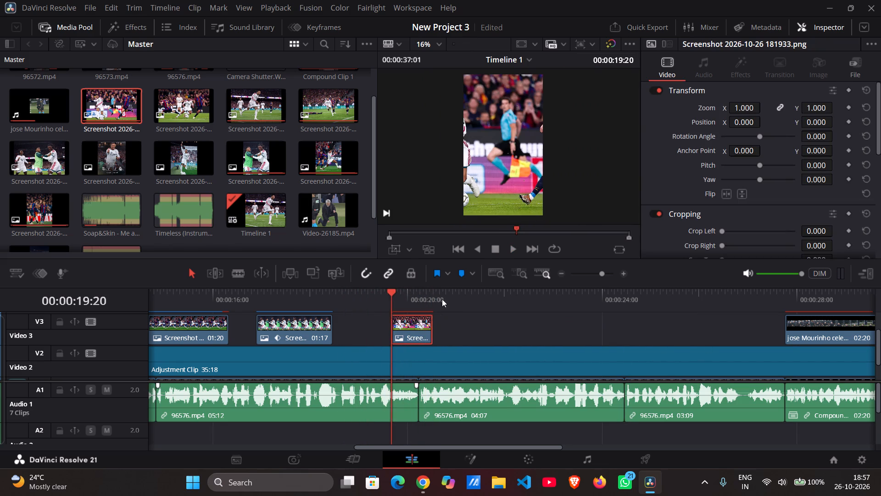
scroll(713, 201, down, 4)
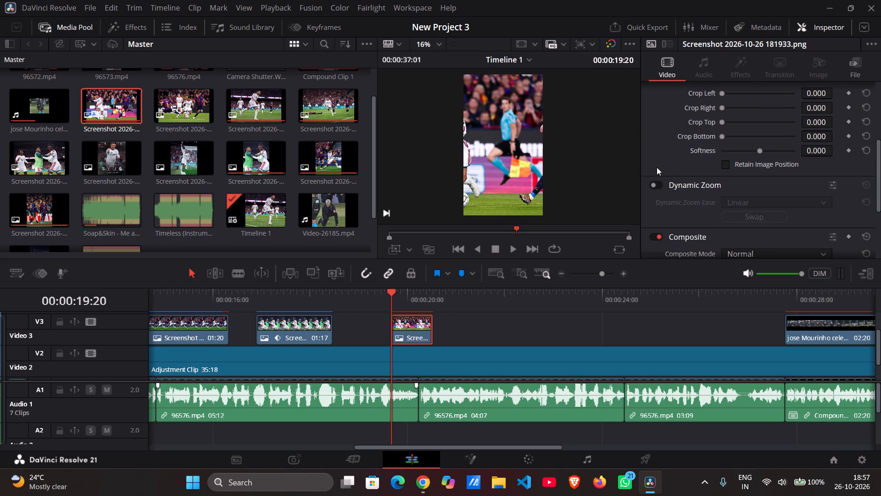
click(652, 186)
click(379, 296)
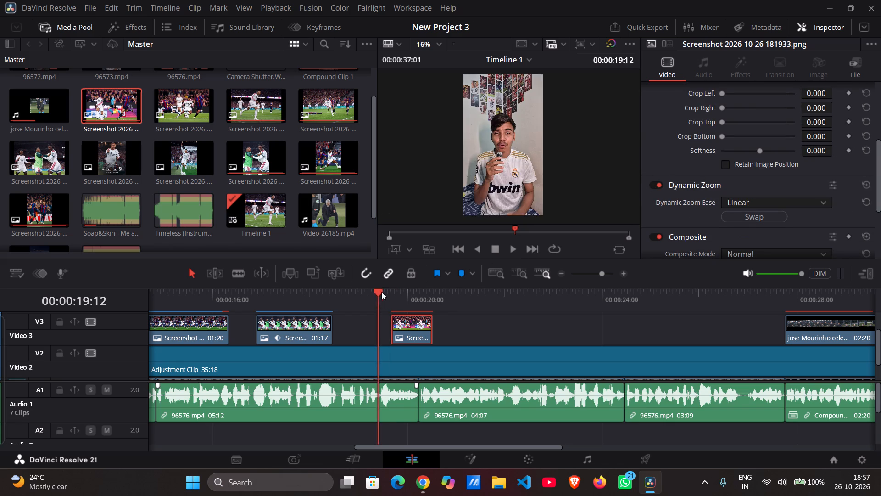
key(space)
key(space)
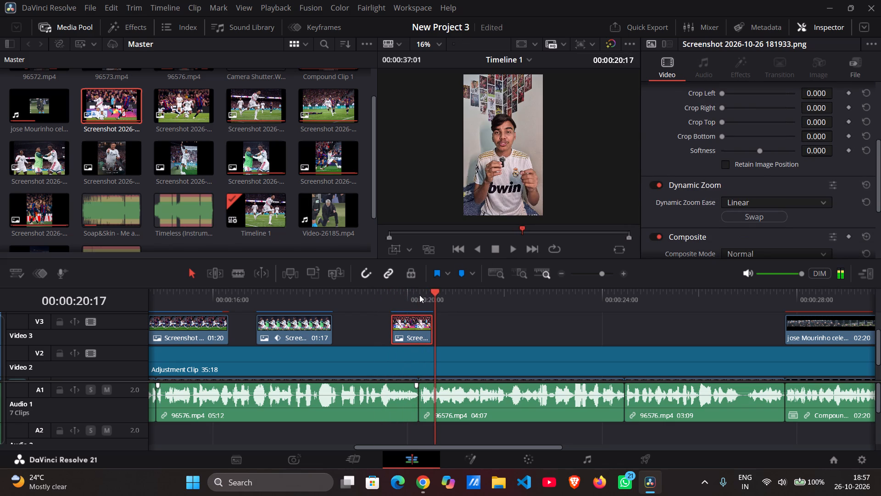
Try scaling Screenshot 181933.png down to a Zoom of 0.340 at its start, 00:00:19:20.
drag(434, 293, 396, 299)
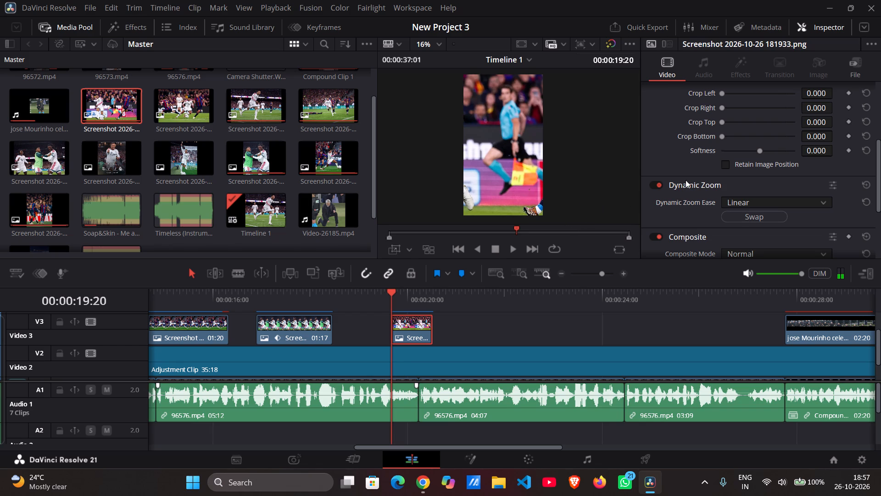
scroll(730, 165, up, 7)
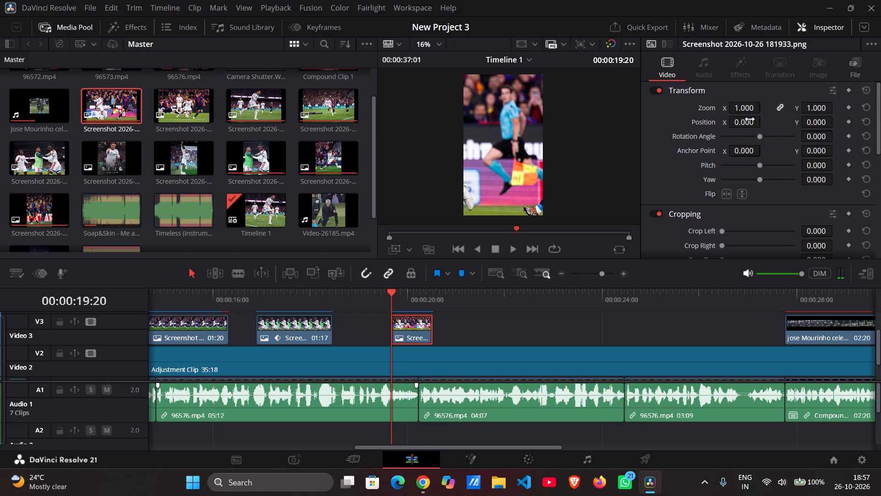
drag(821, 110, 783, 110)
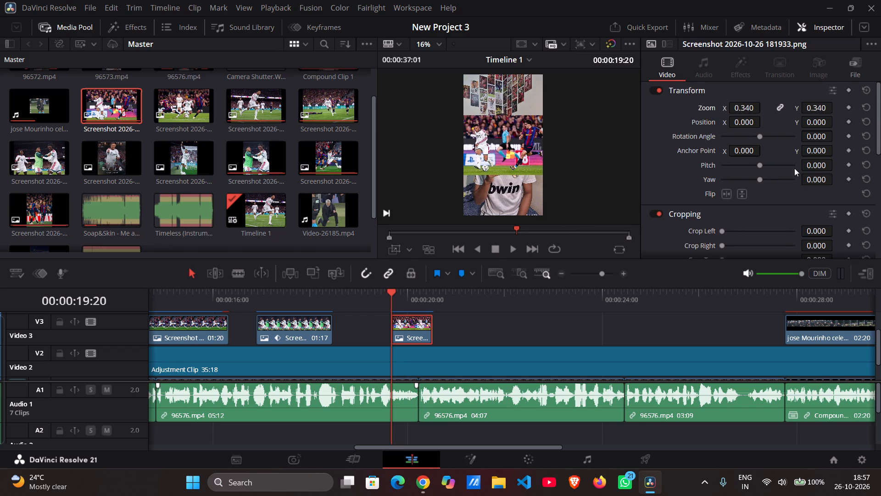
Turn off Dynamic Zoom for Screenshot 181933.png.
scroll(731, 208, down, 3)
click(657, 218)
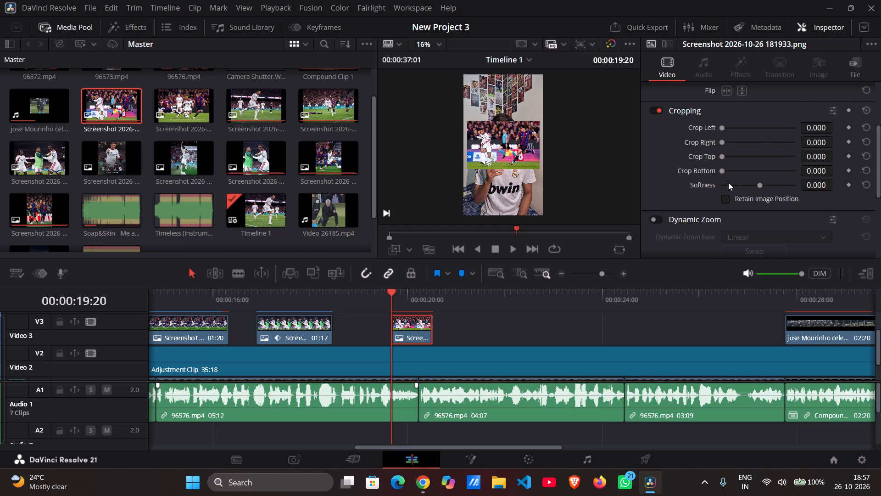
Set the Zoom of Screenshot 181933.png to 1.030 so it fills the vertical frame.
scroll(729, 181, up, 9)
drag(815, 109, 847, 110)
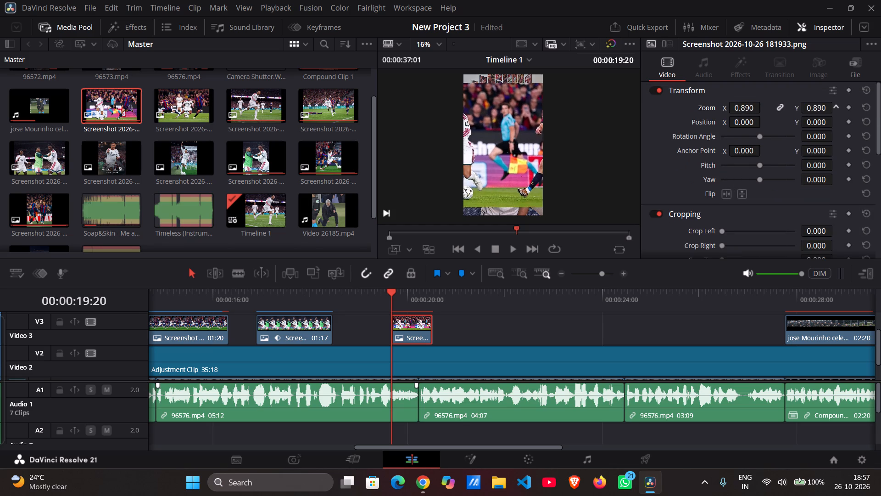
drag(847, 110, 855, 110)
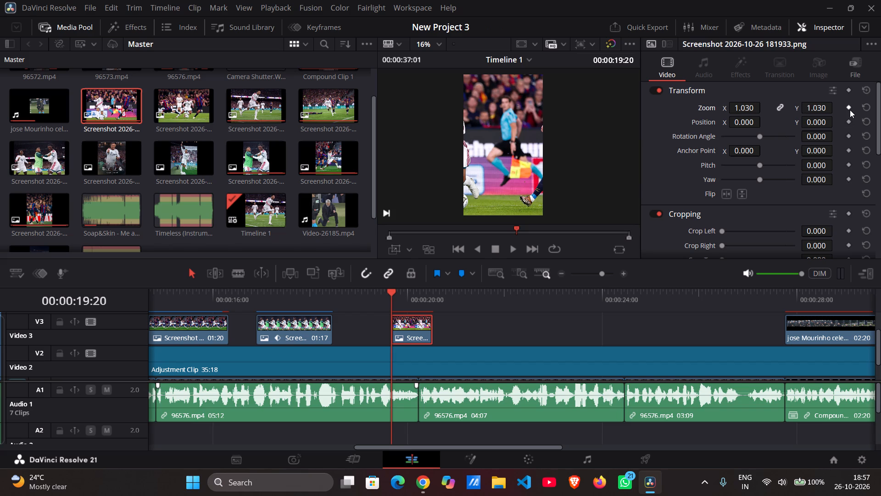
Add a Position keyframe at the start of Screenshot 181933.png, at 00:00:19:20, with Position X set to 338.
click(848, 120)
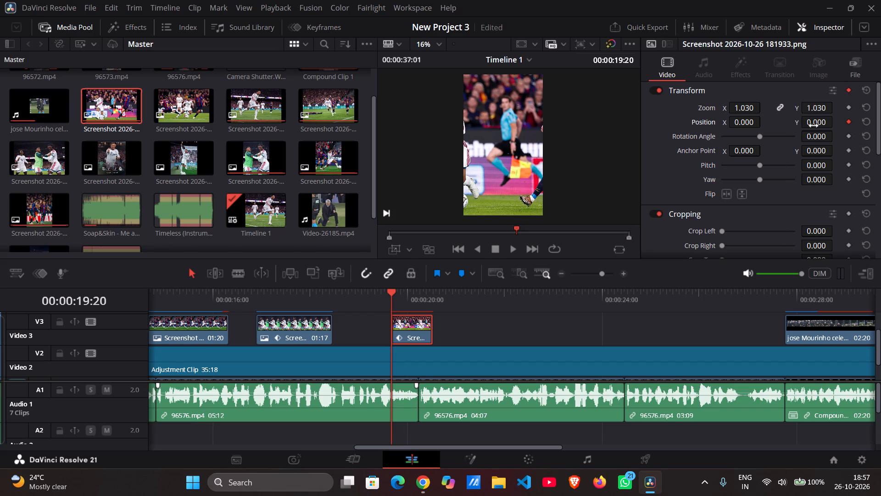
drag(741, 124, 535, 257)
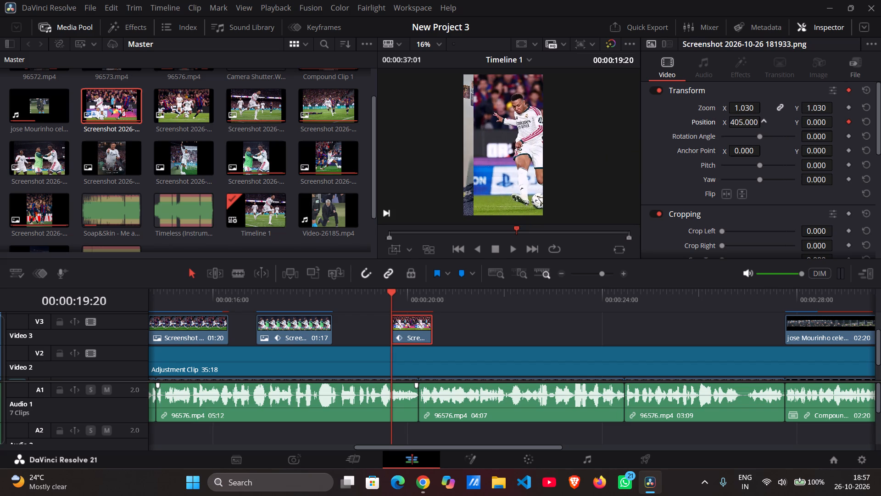
drag(535, 257, 483, 255)
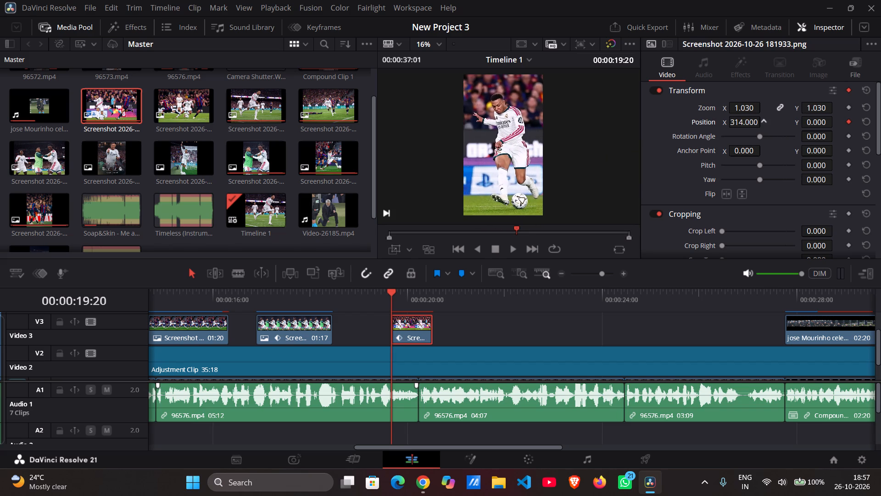
drag(483, 255, 496, 255)
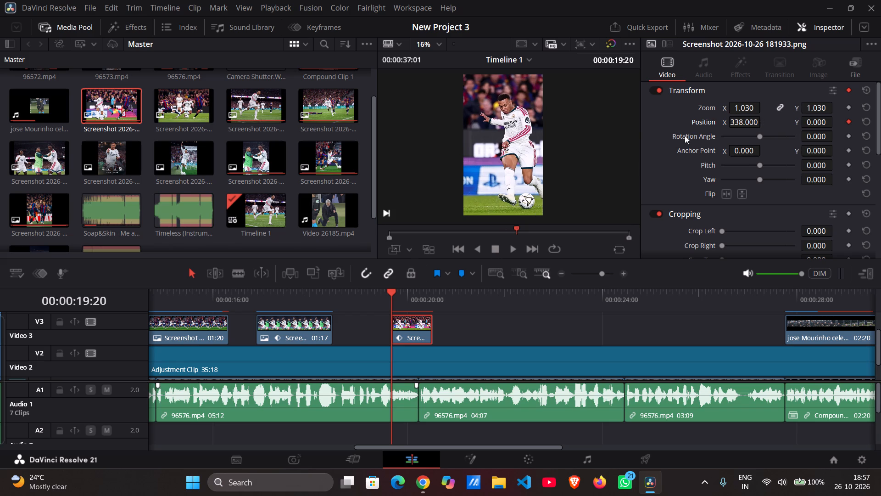
Add a second Position keyframe to Screenshot 181933.png at 00:00:20:12, shifting Position X to about -190 to frame the Barcelona player.
drag(390, 291, 428, 294)
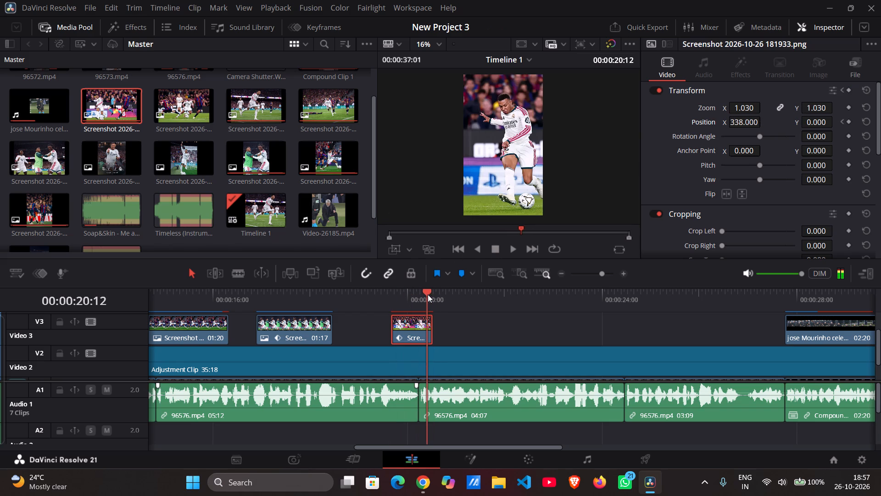
drag(428, 294, 427, 294)
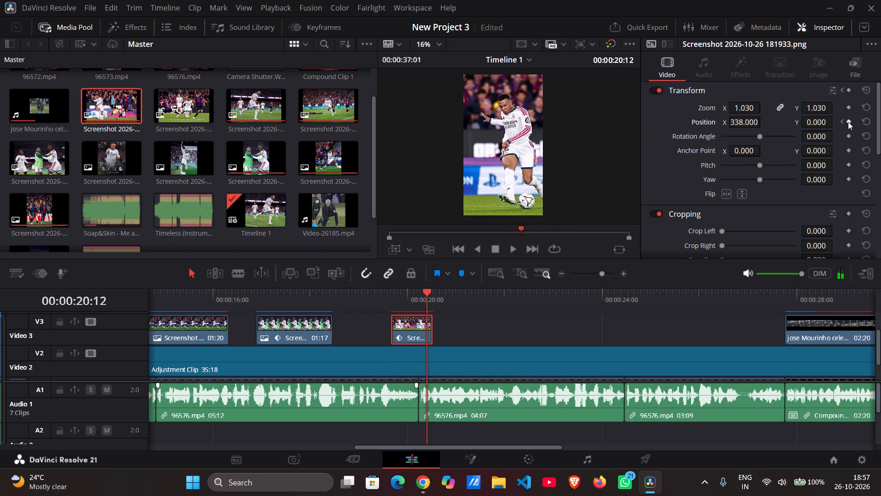
click(848, 122)
drag(749, 124, 705, 124)
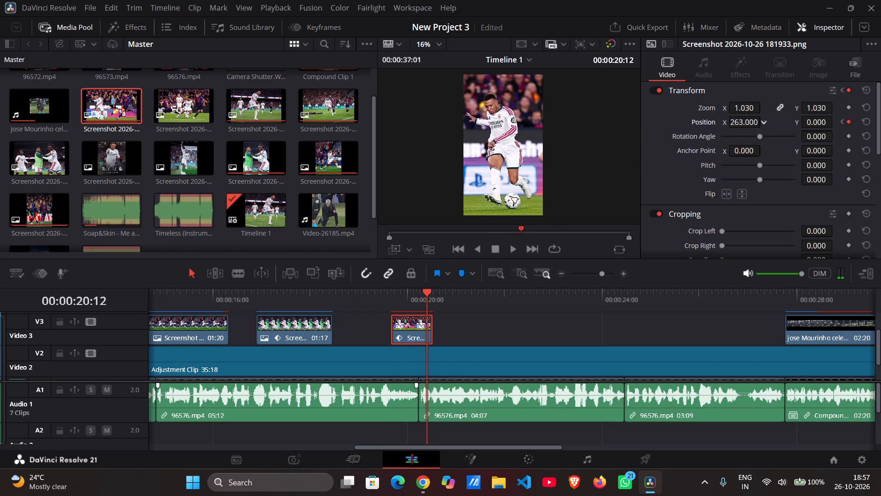
drag(705, 124, 546, 138)
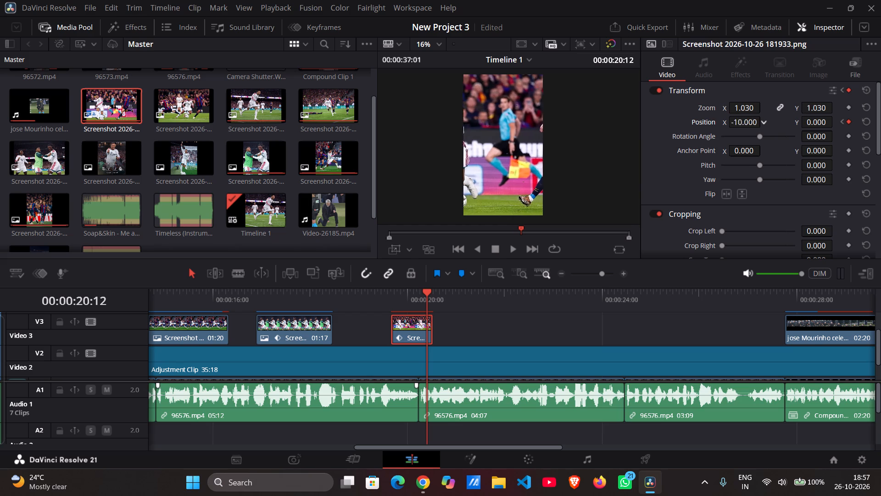
drag(546, 138, 445, 148)
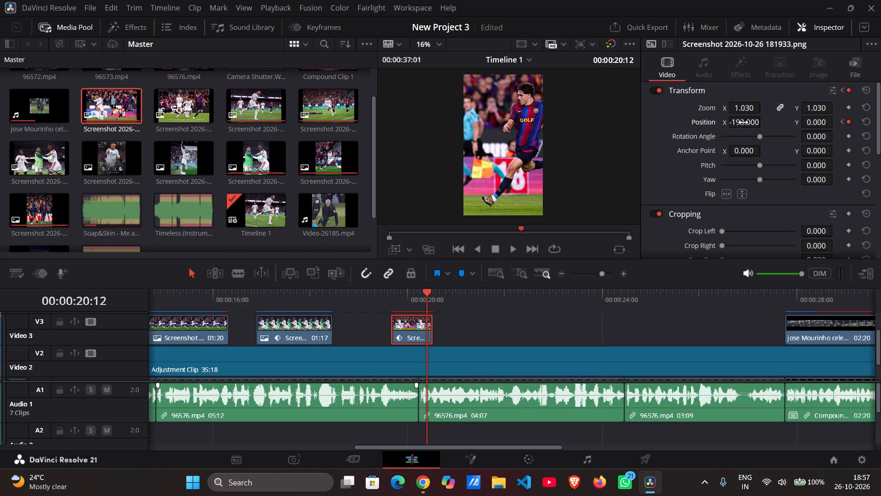
Change Position X of the second keyframe on Screenshot 181933.png, at 00:00:20:12, to 206 for a shorter pan, and play it back.
click(366, 289)
key(space)
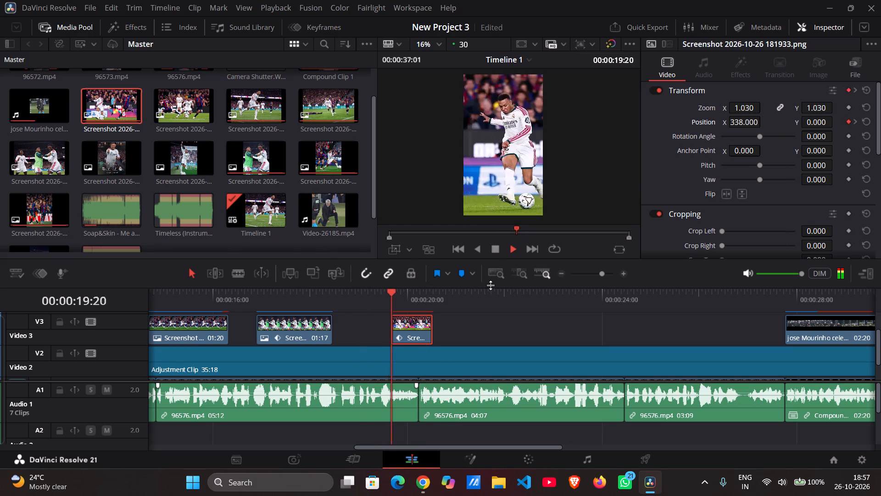
key(space)
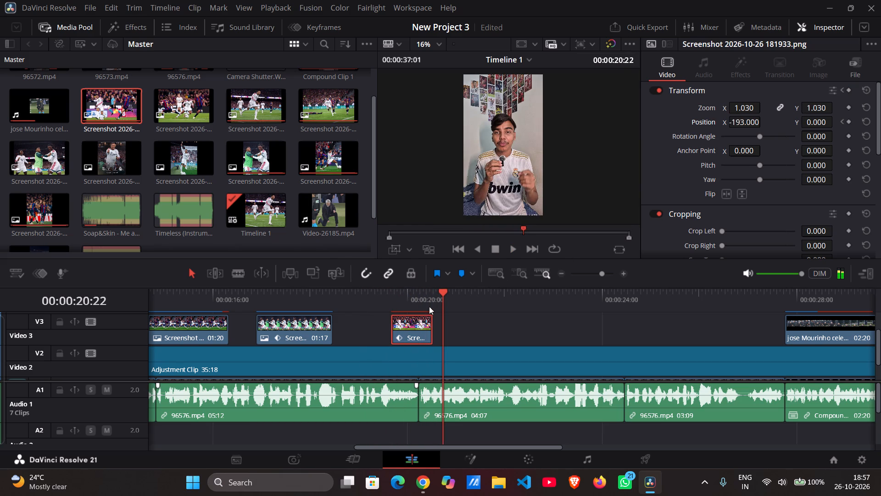
drag(443, 296, 379, 296)
key(space)
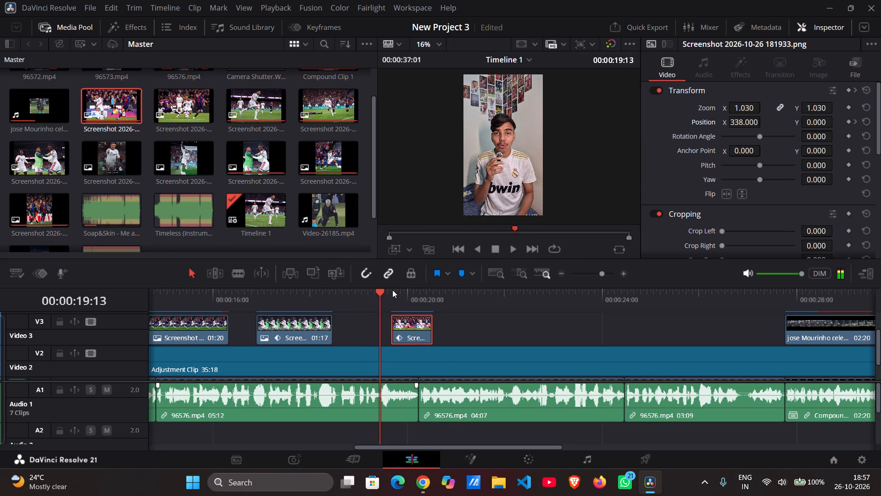
key(space)
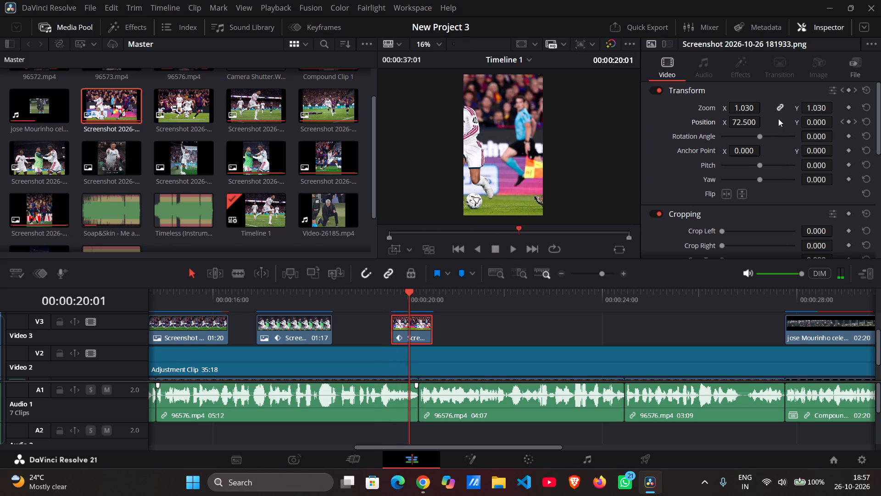
click(856, 122)
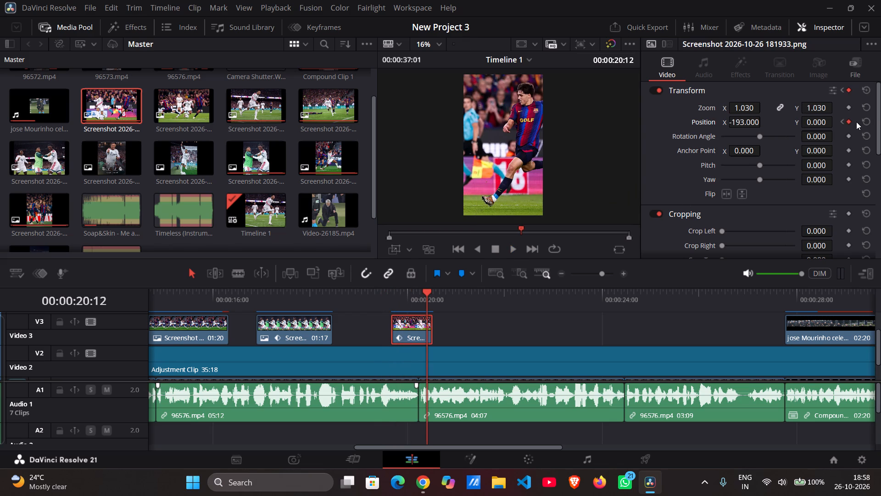
drag(738, 124, 754, 125)
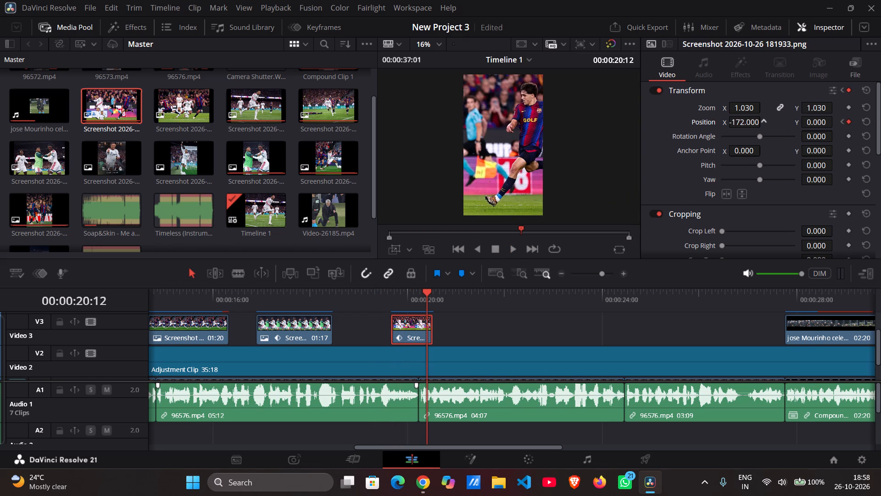
drag(754, 125, 557, 255)
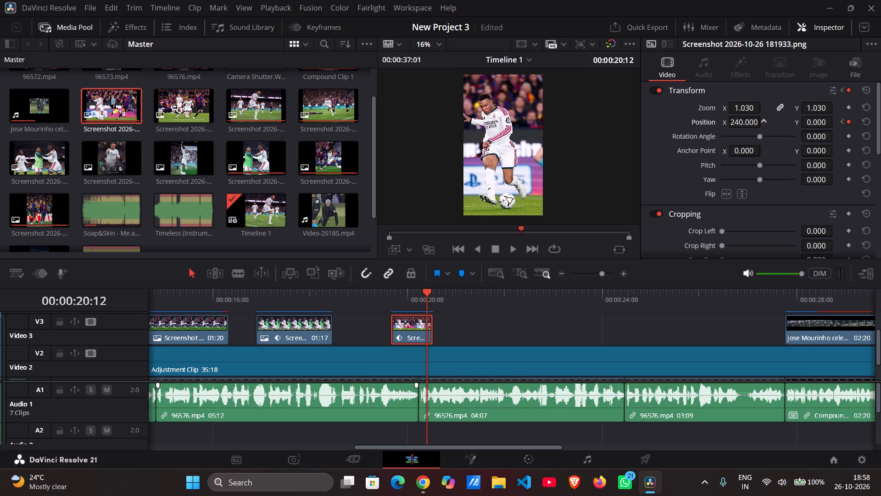
drag(557, 255, 537, 258)
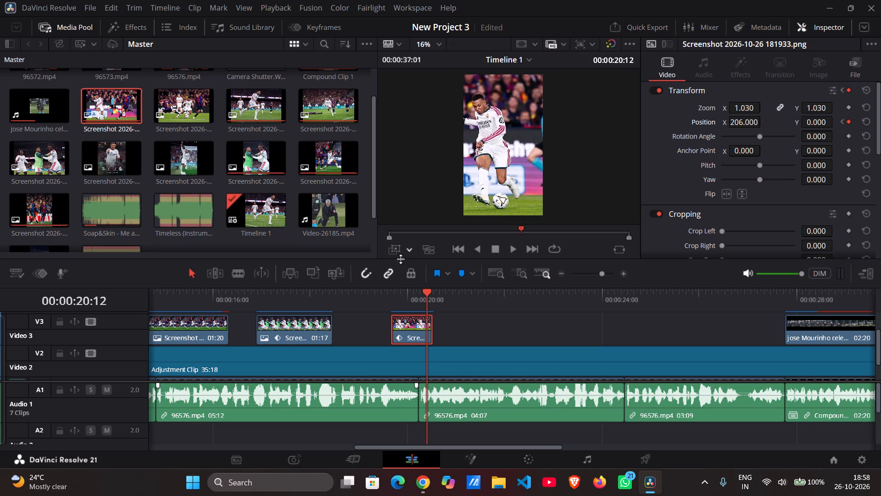
click(373, 287)
click(372, 294)
key(space)
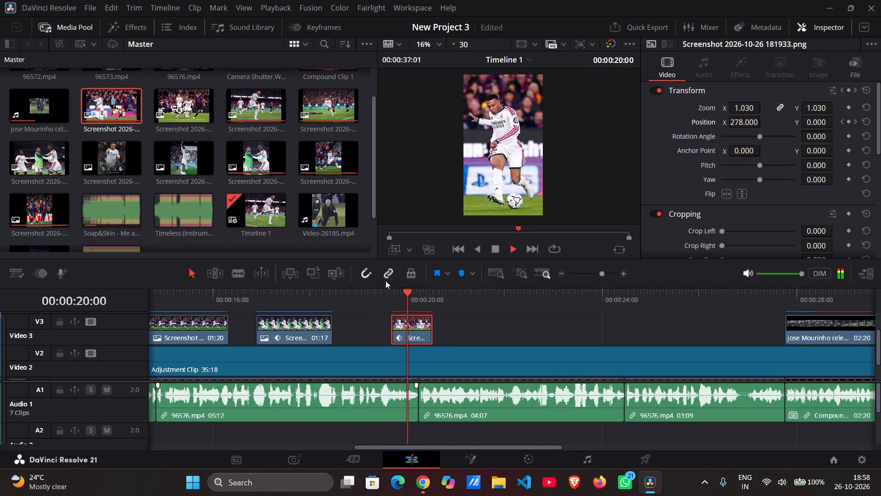
Place only the video of Video-26185.mp4 on a new Video 4 track, starting at 00:00:22:15.
scroll(498, 301, left, 1)
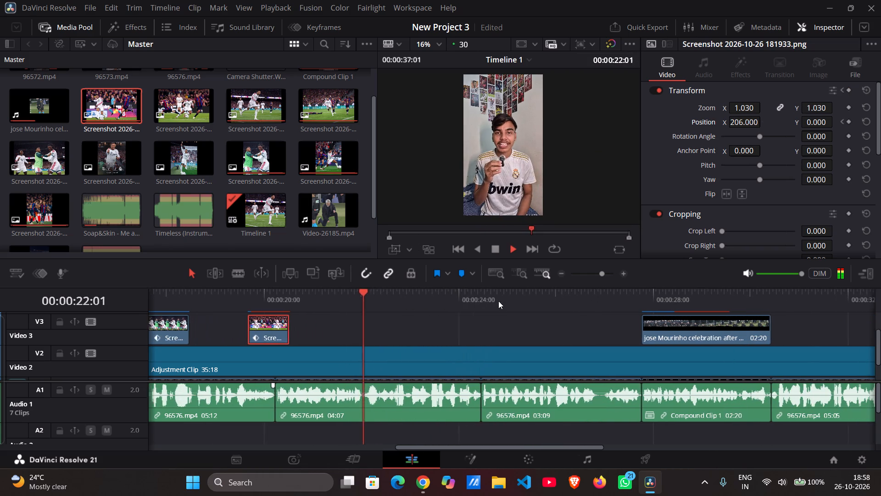
scroll(498, 301, left, 1)
key(space)
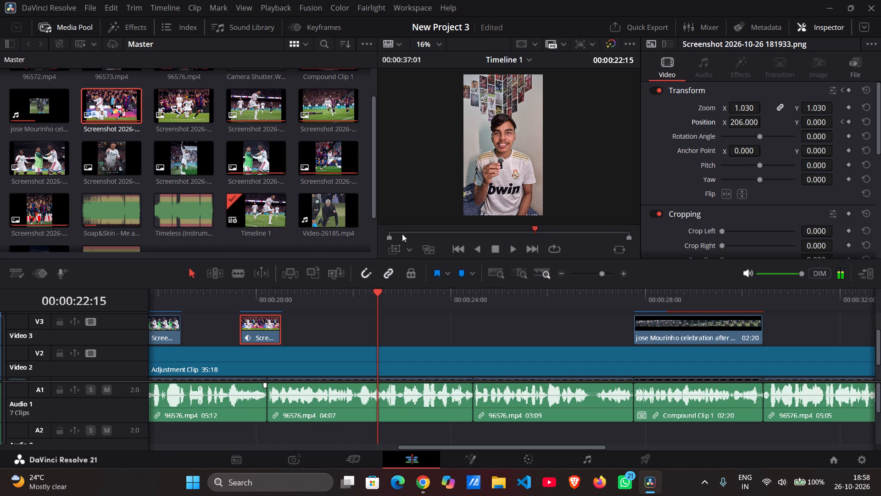
double_click(321, 209)
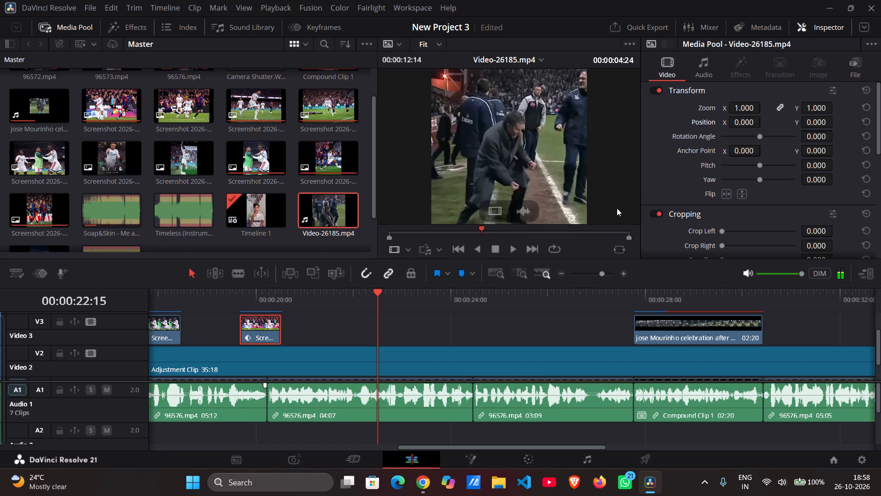
drag(488, 210, 391, 303)
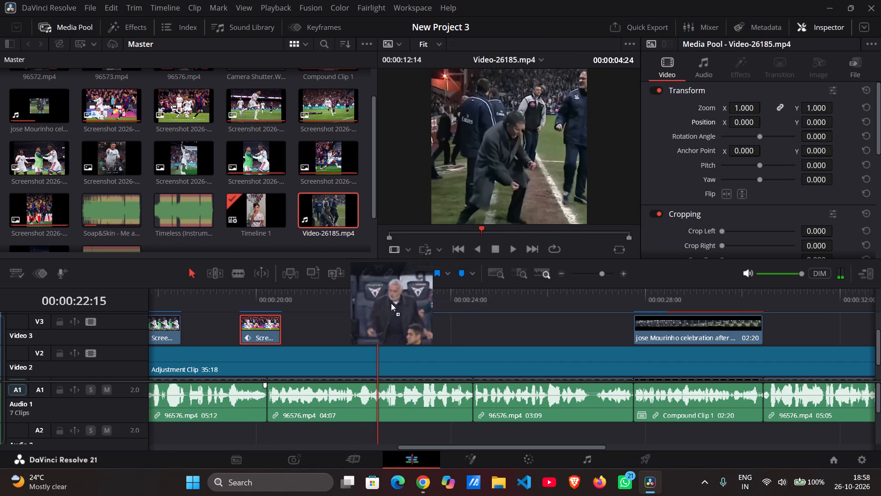
drag(391, 303, 376, 299)
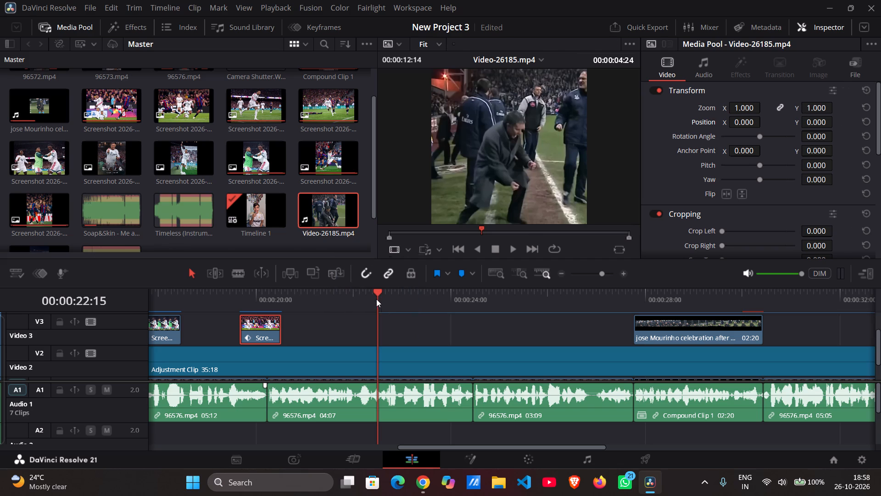
scroll(381, 302, up, 2)
scroll(408, 339, up, 3)
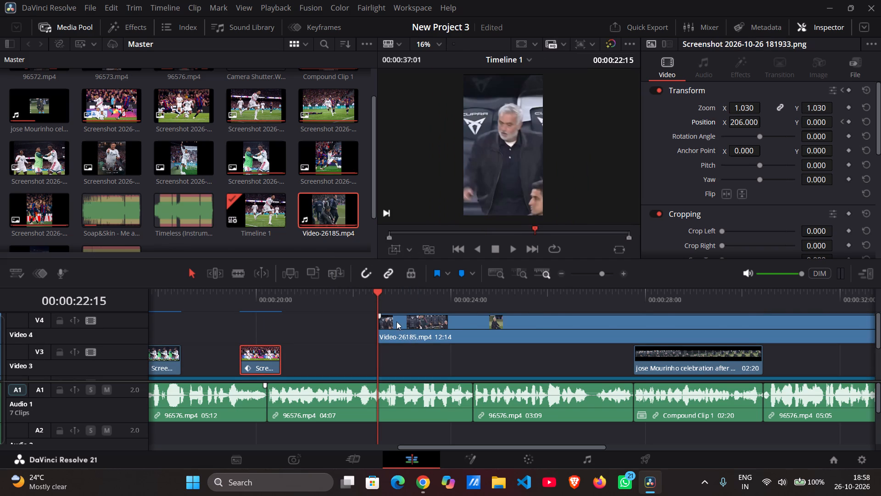
Move Video-26185.mp4 about one second earlier on Video 4, matching the speech.
click(333, 302)
key(space)
key(space)
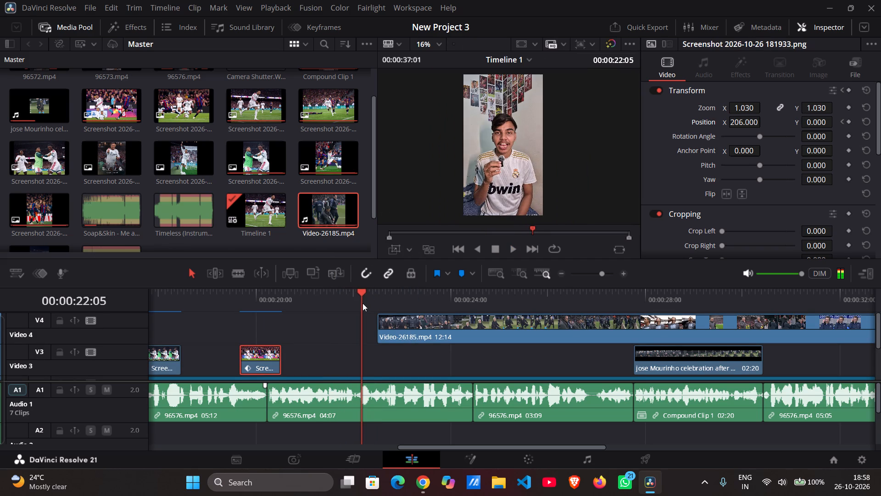
drag(440, 326, 387, 327)
Trim the start of Video-26185.mp4 to a duration of 11:02 and shift it to begin at about 00:00:21:05.
click(301, 299)
key(space)
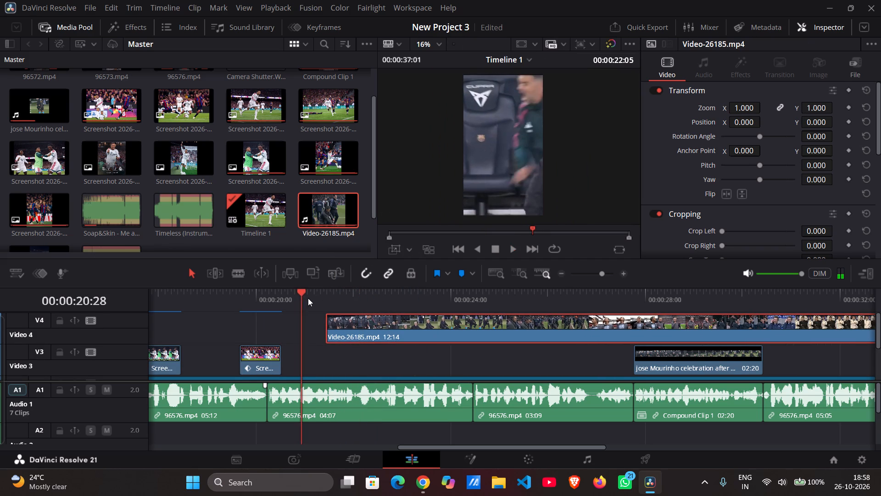
click(276, 299)
key(space)
key(space)
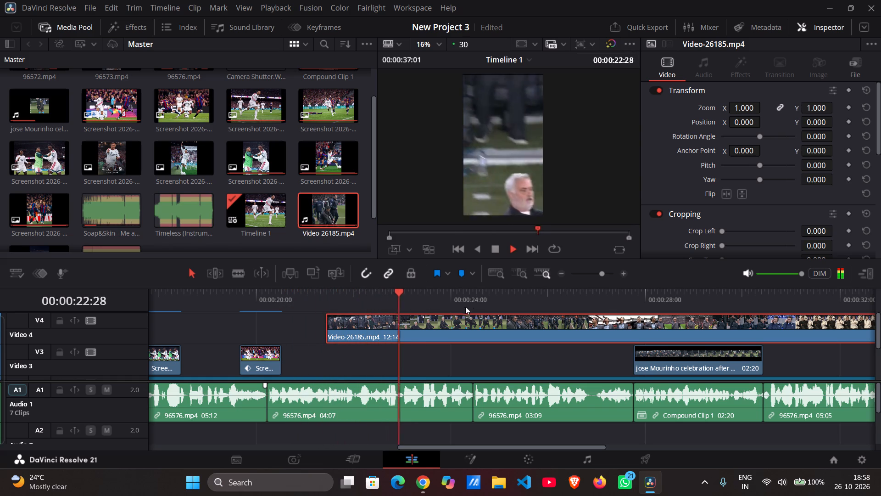
key(space)
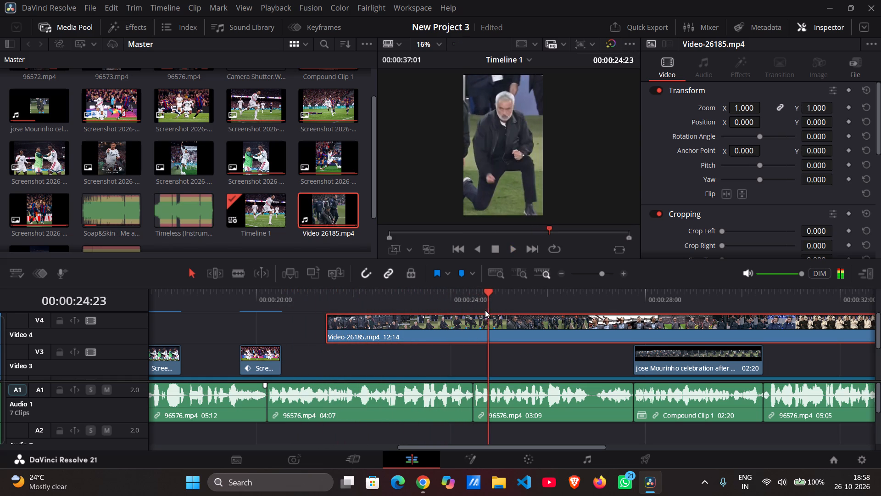
key(space)
key(space)
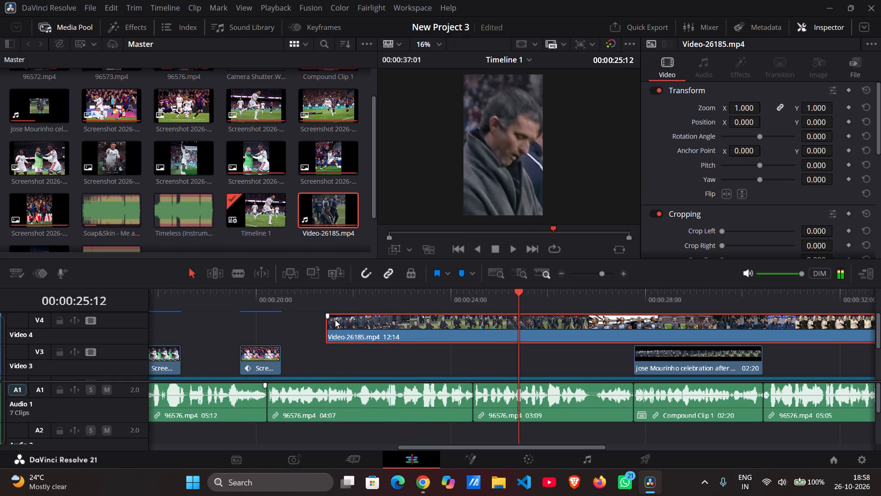
drag(327, 325, 396, 339)
drag(455, 331, 379, 332)
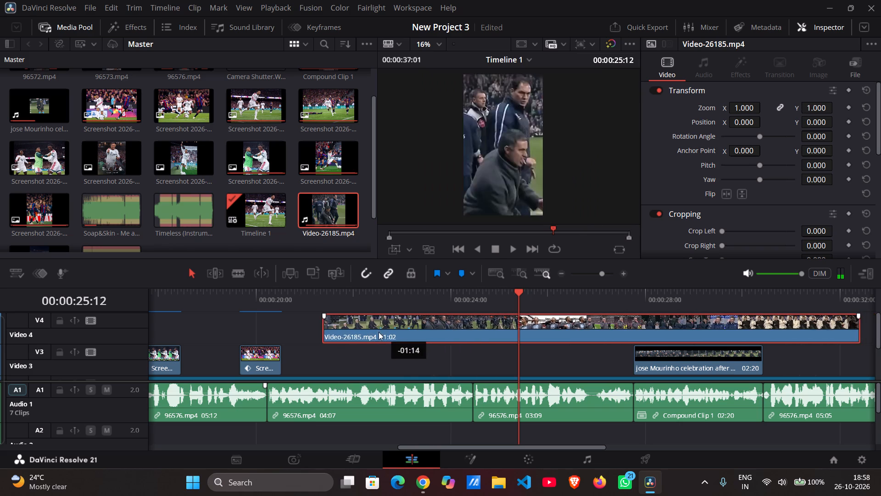
drag(379, 332, 374, 333)
Shorten the end of Video-26185.mp4 to a duration of 03:16 and play the result.
drag(844, 325, 833, 328)
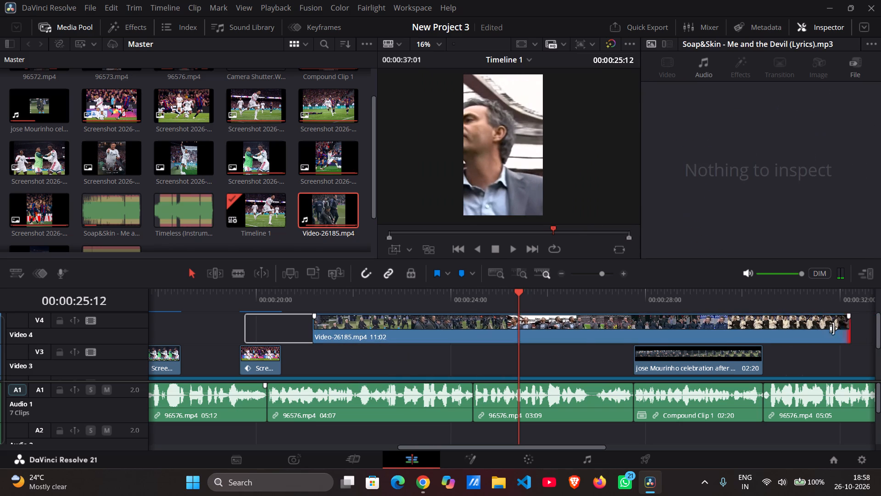
drag(833, 328, 480, 364)
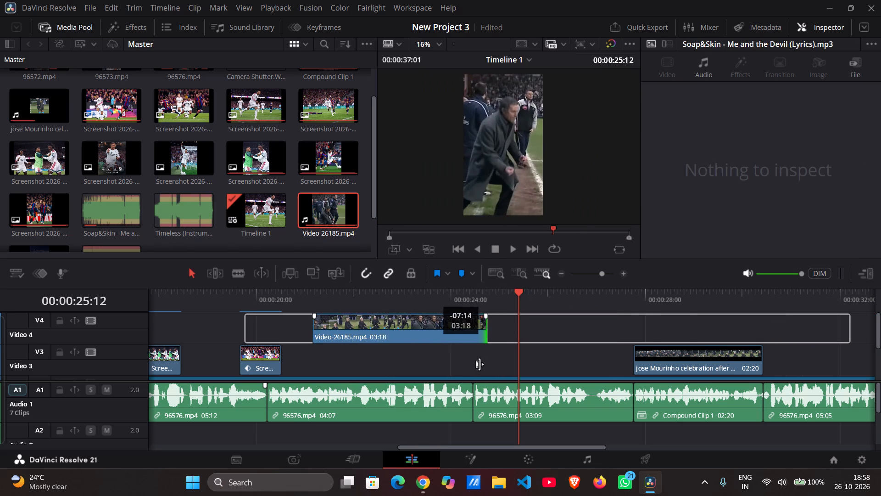
drag(480, 364, 475, 366)
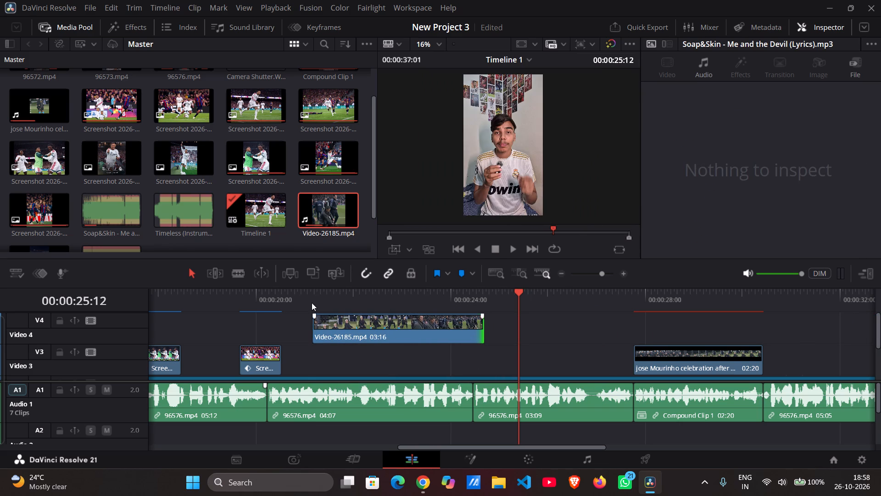
click(307, 300)
key(space)
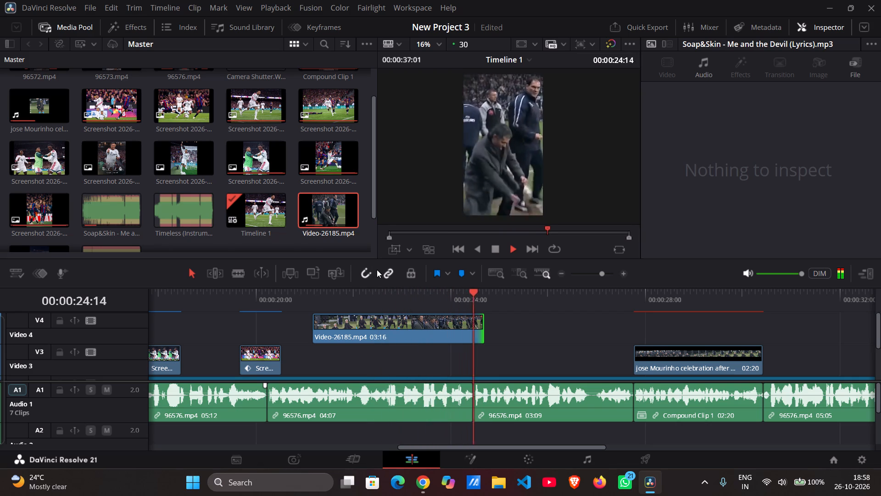
Place Screenshot 183608.png, the full-time score graphic, on Video 4 after Video-26185.mp4, starting at about 00:00:25:04.
scroll(377, 270, left, 1)
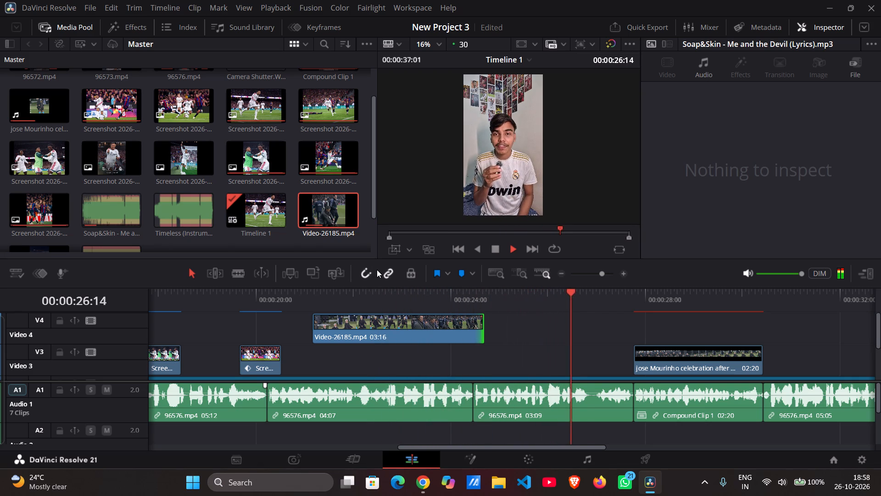
key(space)
scroll(536, 326, left, 1)
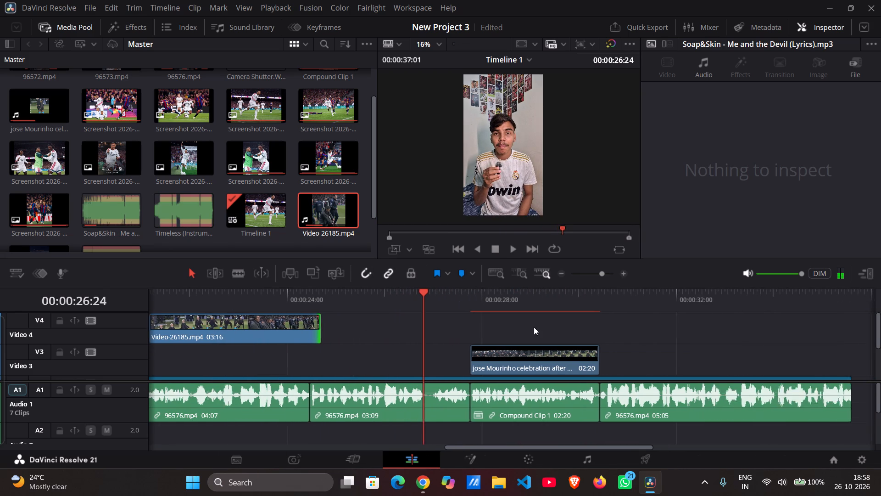
scroll(534, 327, left, 1)
scroll(119, 152, up, 2)
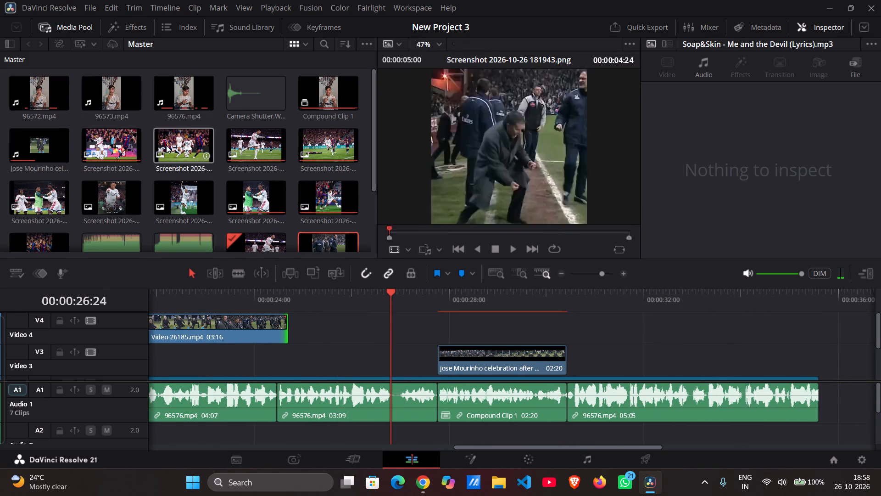
scroll(108, 147, down, 1)
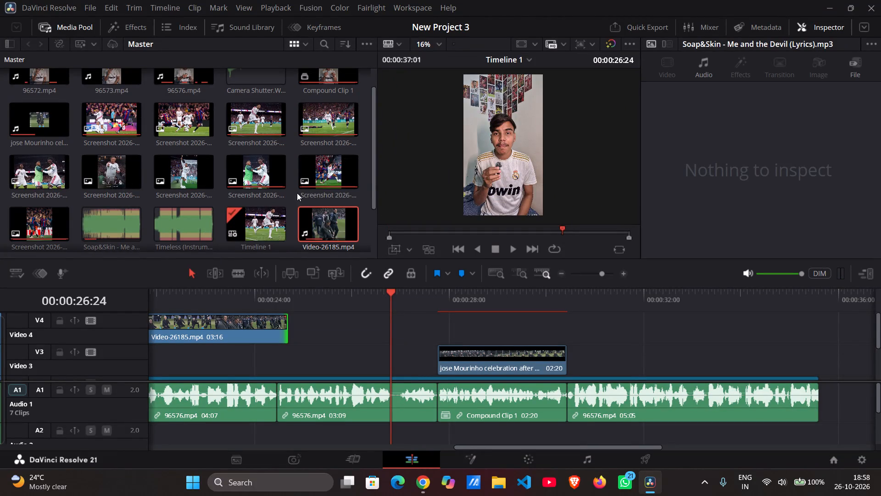
scroll(351, 163, up, 1)
scroll(306, 108, up, 2)
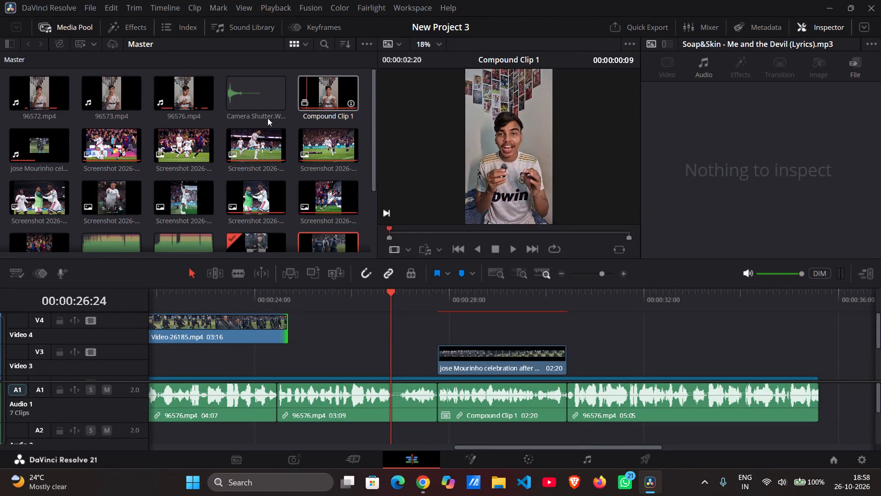
scroll(163, 120, up, 3)
scroll(205, 110, down, 3)
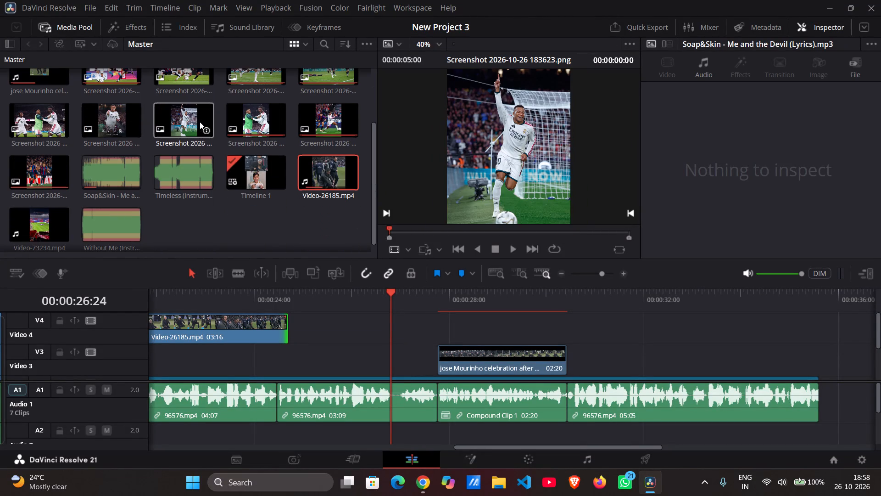
drag(117, 125, 306, 322)
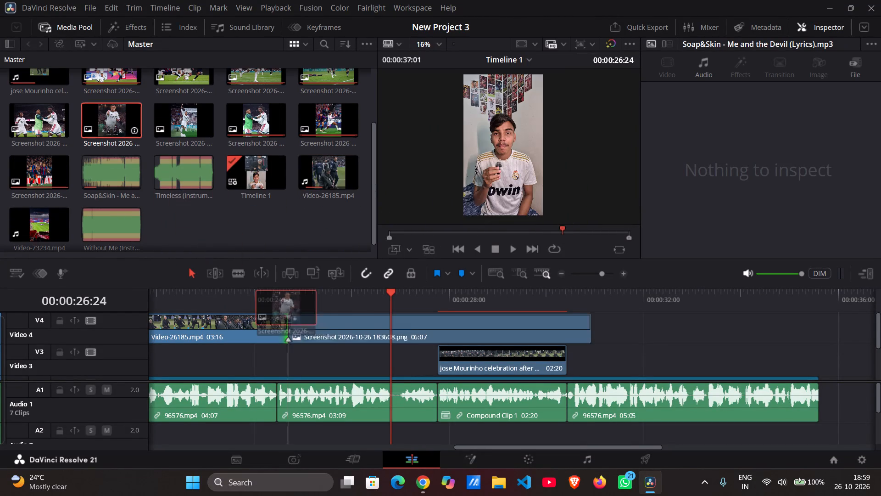
drag(306, 322, 308, 335)
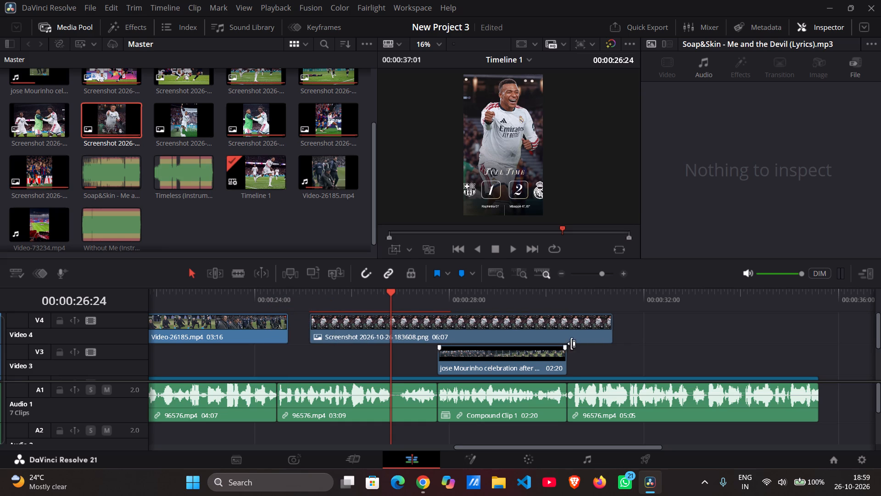
Trim Screenshot 183608.png to 01:27 and move it to Video 3, starting at about 00:00:25:12.
drag(608, 331, 397, 329)
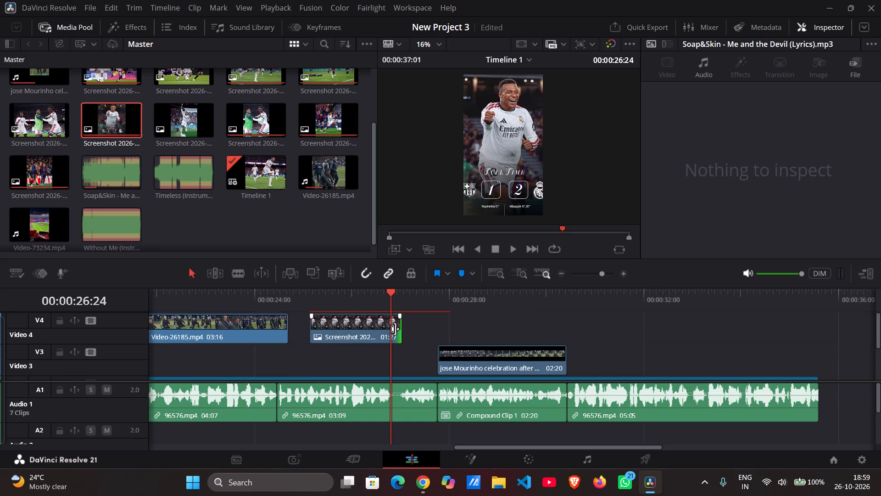
drag(326, 325, 340, 354)
click(303, 299)
key(space)
key(space)
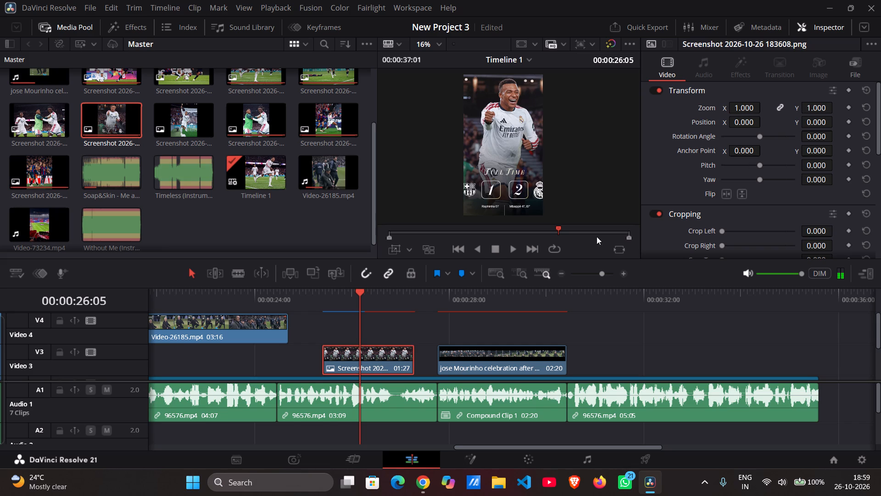
Turn on Dynamic Zoom with Linear ease for the full-time score graphic, Screenshot 183608.png, and play it through.
scroll(685, 215, down, 4)
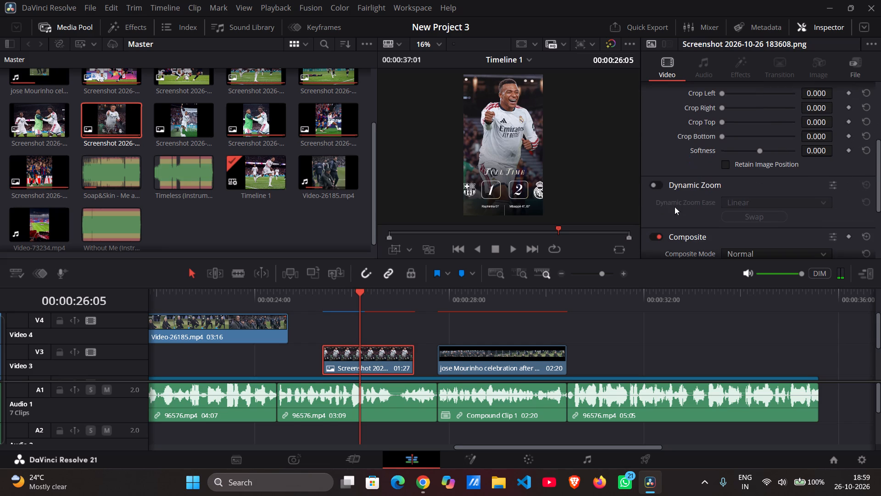
click(653, 190)
click(662, 185)
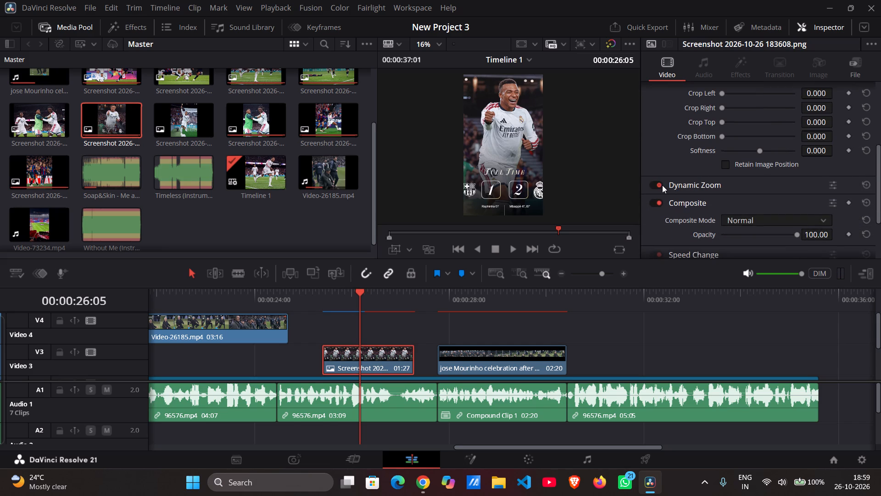
click(722, 184)
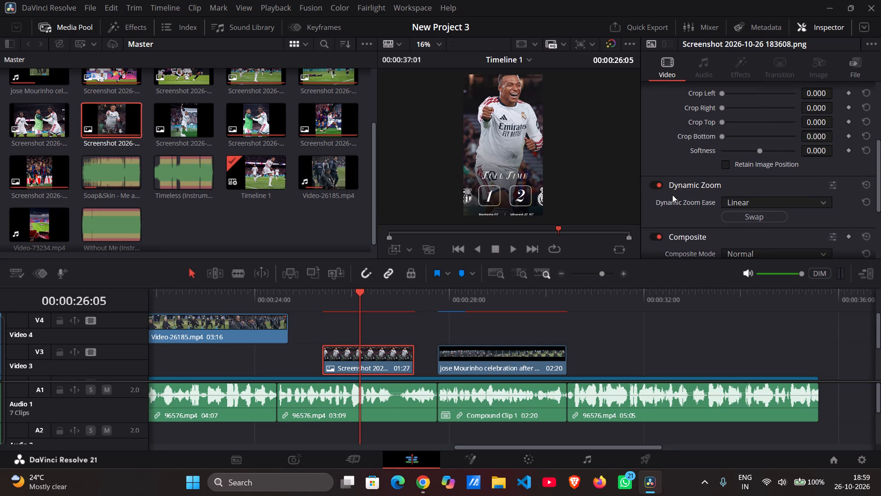
click(310, 302)
key(space)
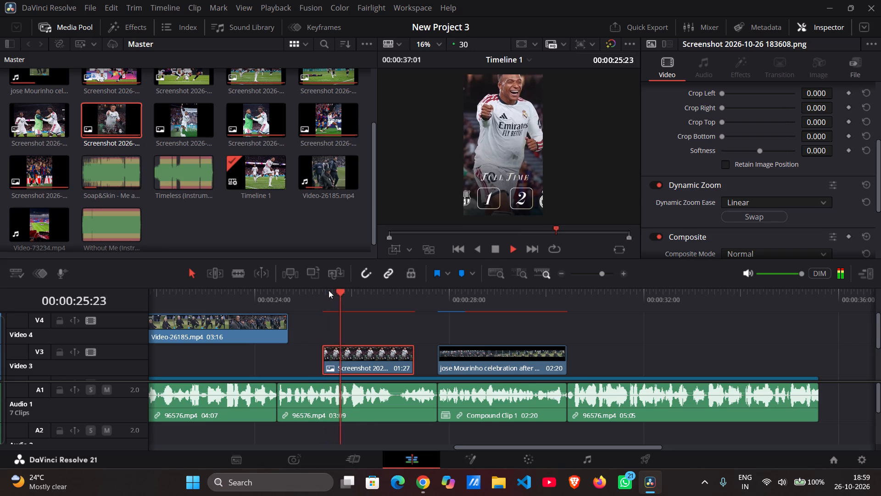
key(space)
key(space)
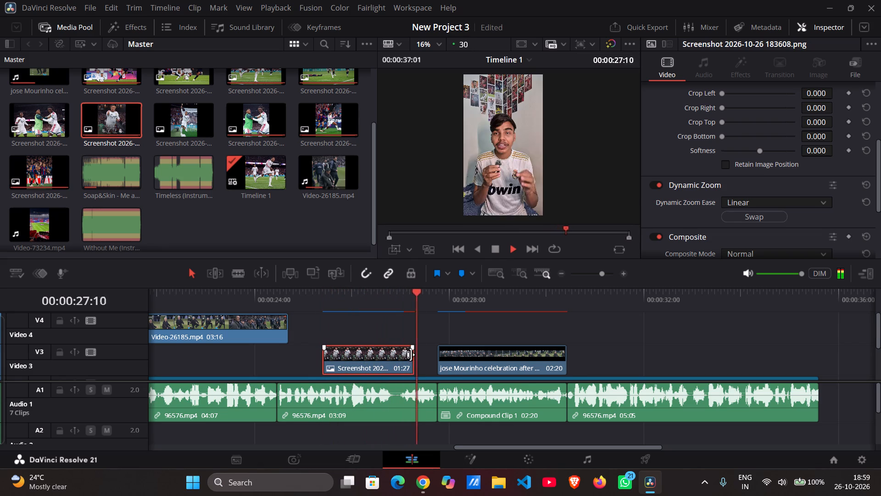
key(space)
Shorten the end of Screenshot 183608.png on Video 3 to a duration of 01:08 and play the section.
drag(413, 361, 381, 363)
click(308, 301)
key(space)
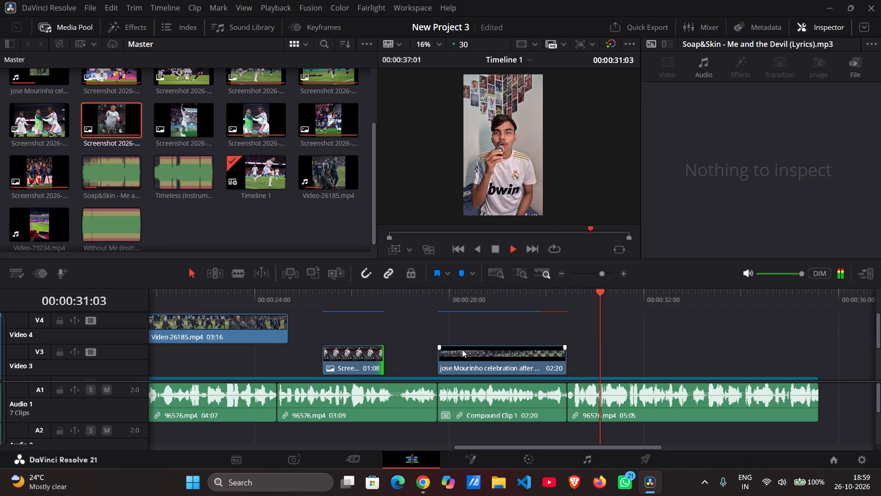
key(space)
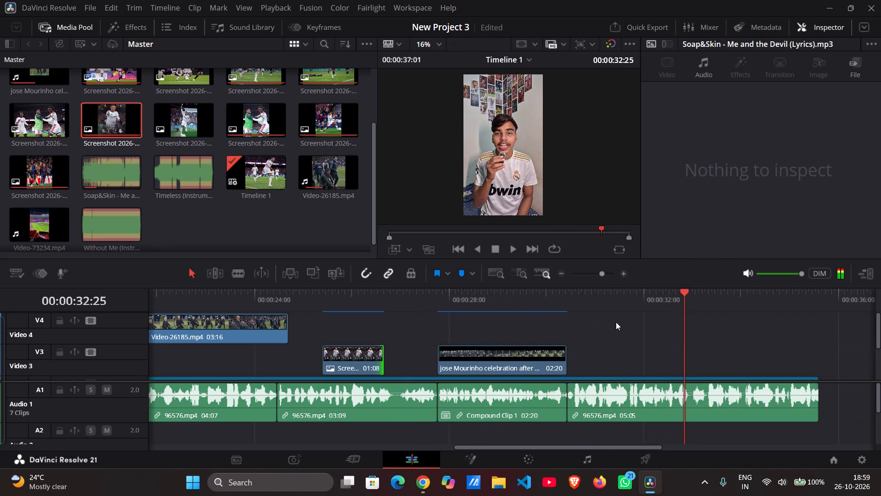
Look through the media pool clips, including Video-73234.mp4, and review the opening of the timeline from 00:00:00:00.
scroll(423, 265, left, 1)
scroll(600, 338, left, 1)
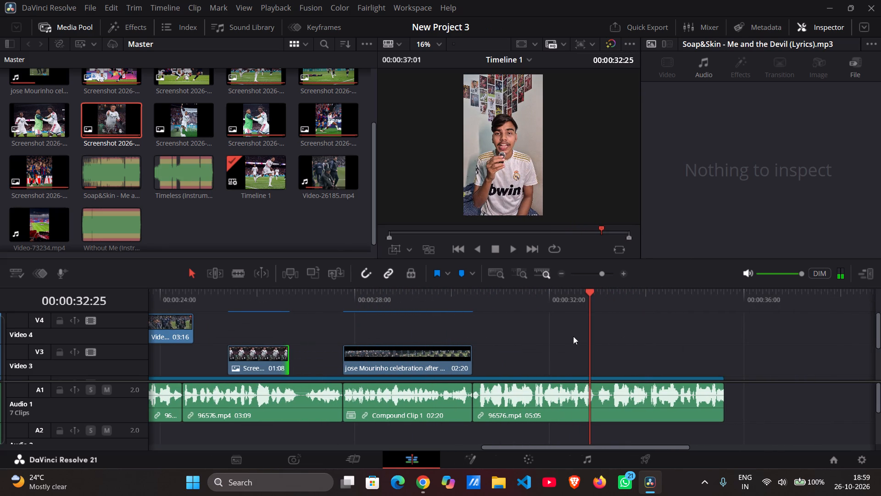
scroll(177, 131, up, 4)
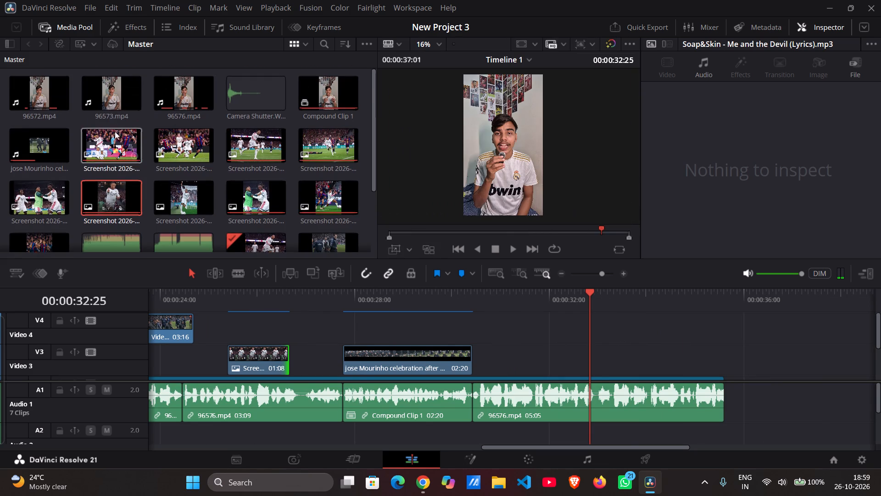
scroll(182, 151, down, 4)
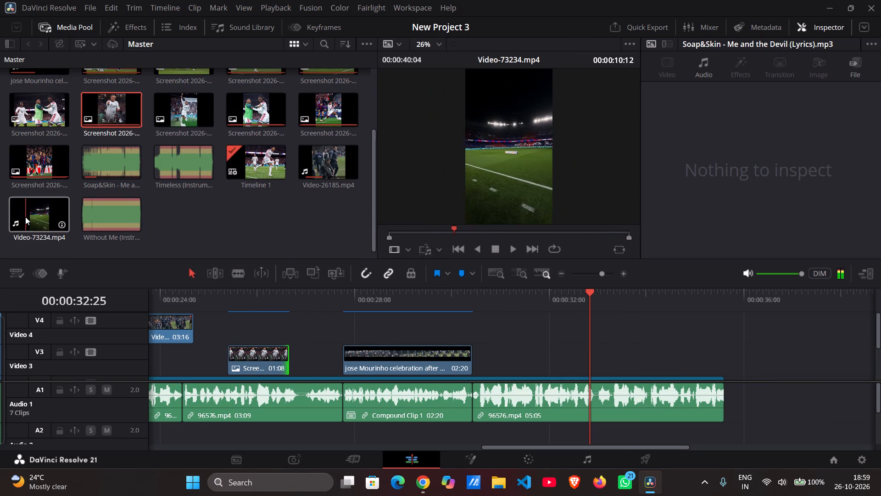
scroll(25, 217, right, 2)
scroll(243, 319, right, 4)
click(234, 304)
drag(234, 298, 103, 293)
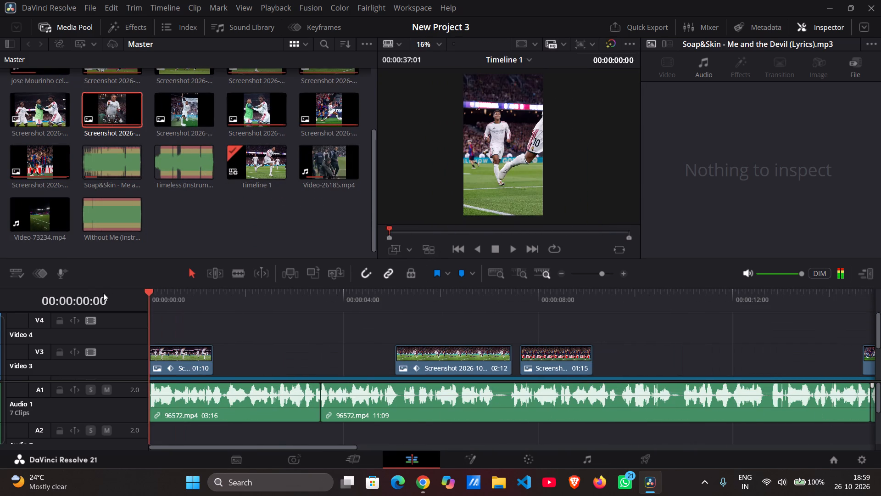
drag(103, 293, 95, 294)
key(space)
key(space)
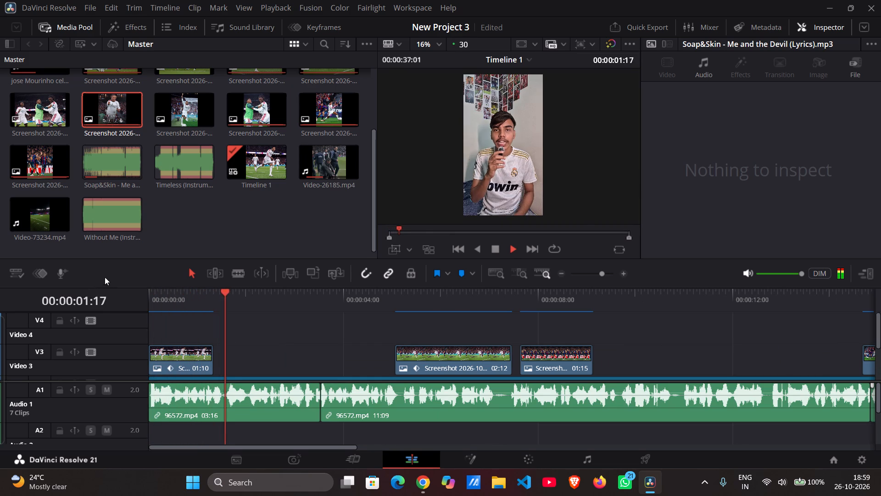
Place only the picture of the stadium clip Video-73234.mp4 on a new Video 5 track at the timeline start.
drag(39, 214, 119, 287)
double_click(37, 207)
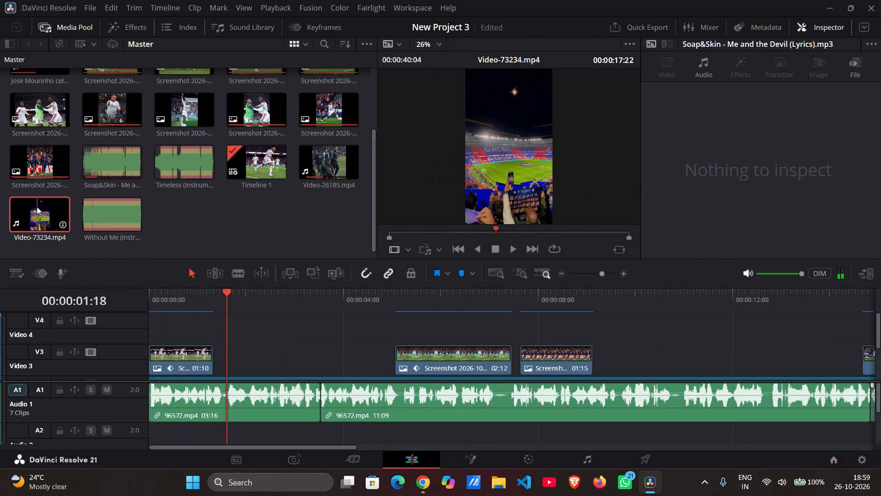
drag(491, 210, 334, 293)
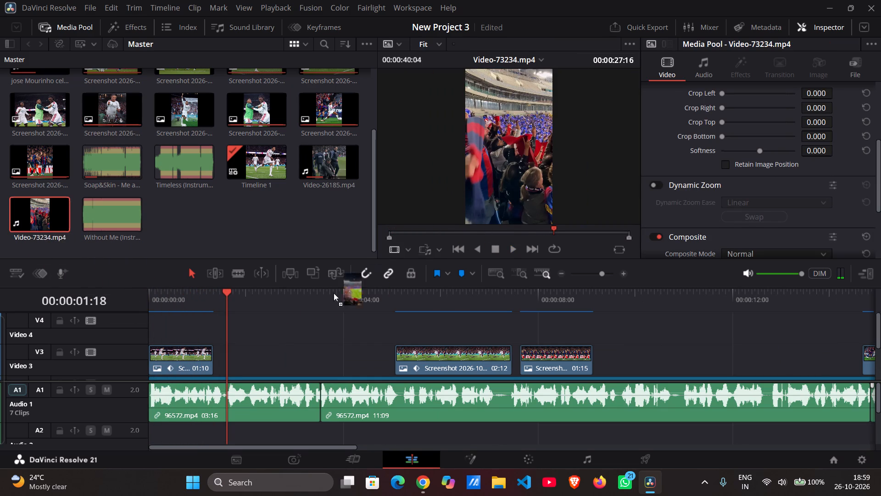
drag(334, 293, 156, 324)
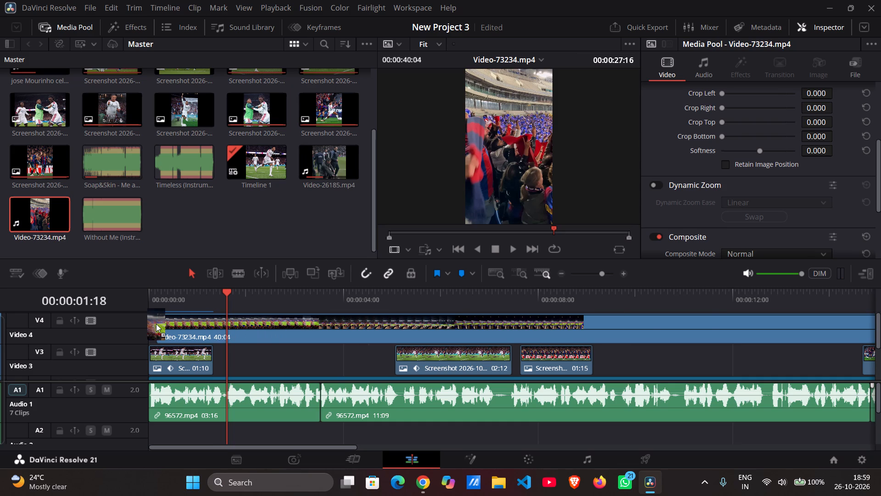
drag(156, 324, 165, 327)
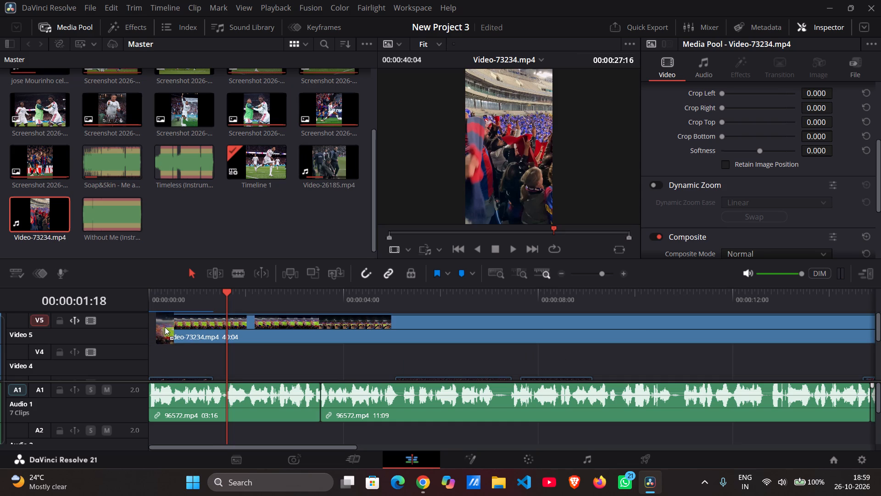
drag(165, 327, 139, 325)
Shorten the end of Video-73234.mp4 on Video 5 to a duration of 02:01 and play it from the start.
scroll(230, 353, up, 1)
scroll(230, 353, left, 1)
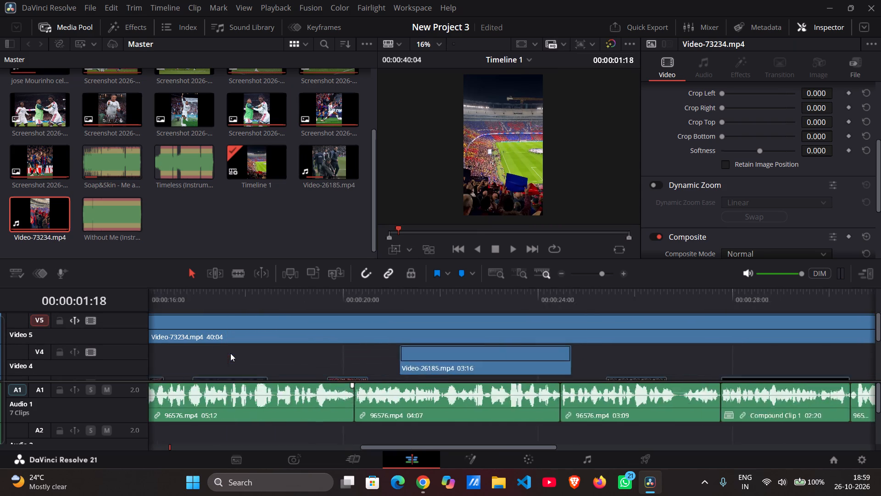
scroll(230, 353, left, 7)
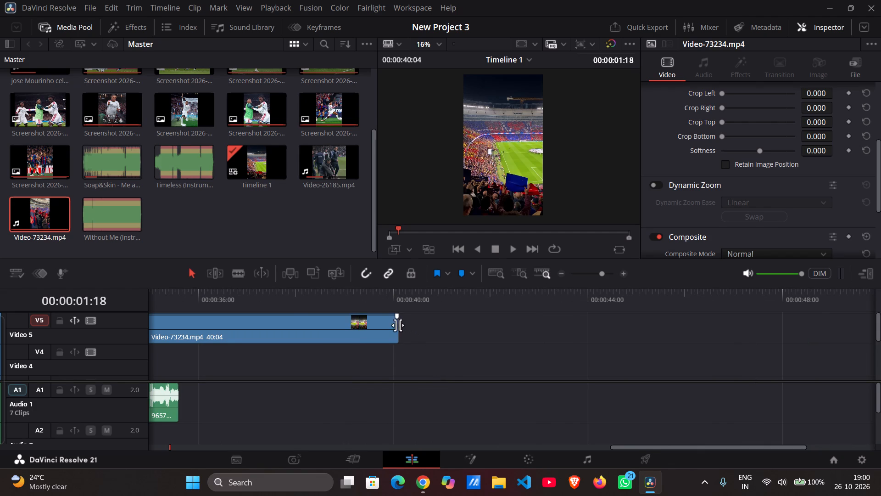
drag(395, 327, 239, 333)
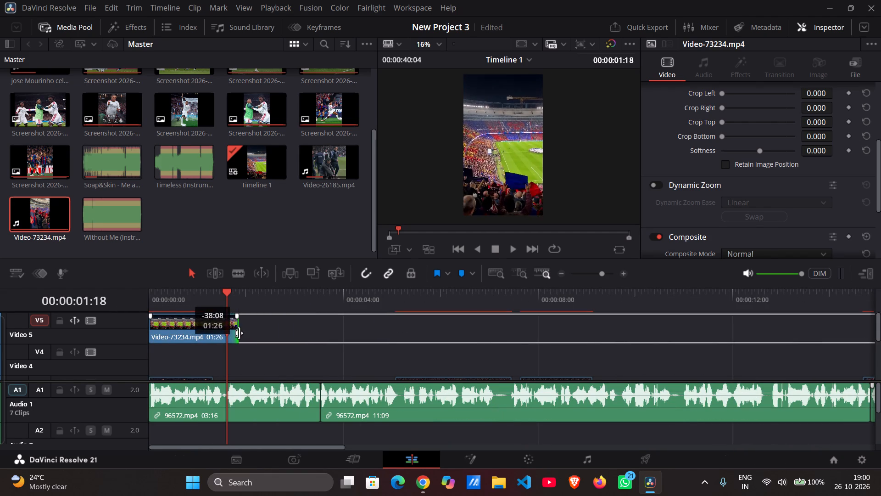
drag(239, 333, 242, 333)
click(148, 301)
click(152, 294)
key(space)
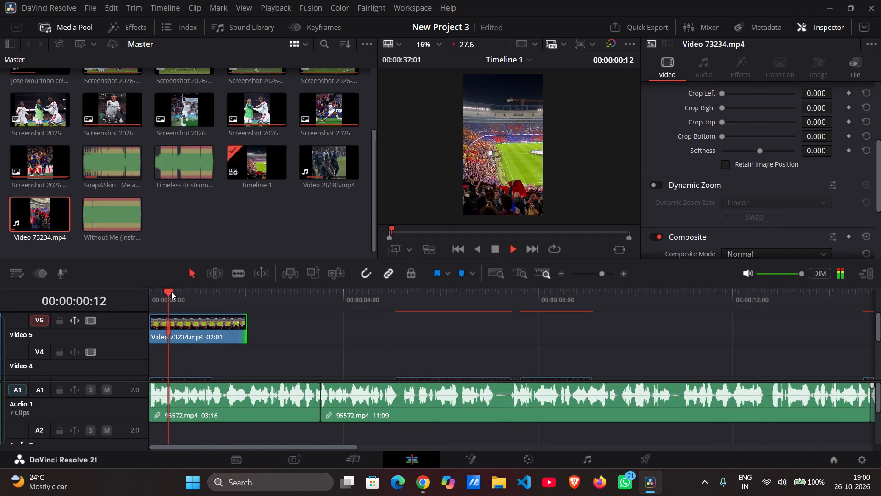
key(space)
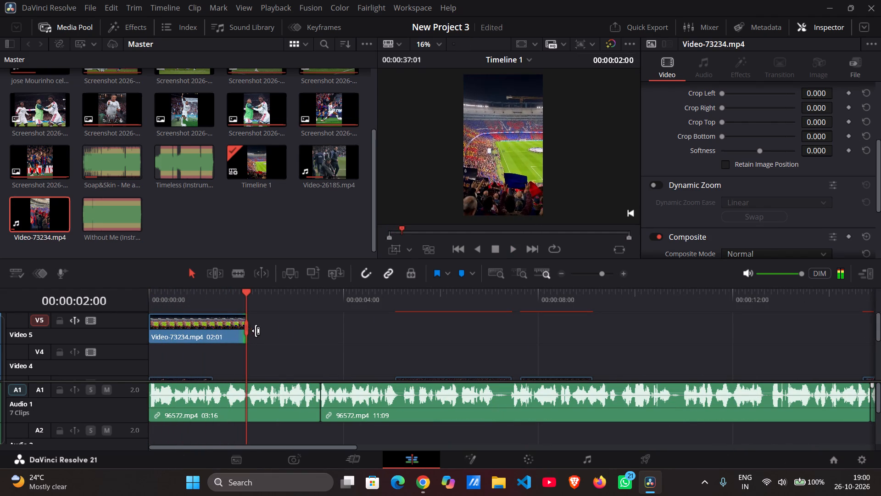
Extend the end of Video-73234.mp4 on Video 5 to a duration of 04:28.
drag(248, 333, 209, 332)
drag(246, 332, 233, 331)
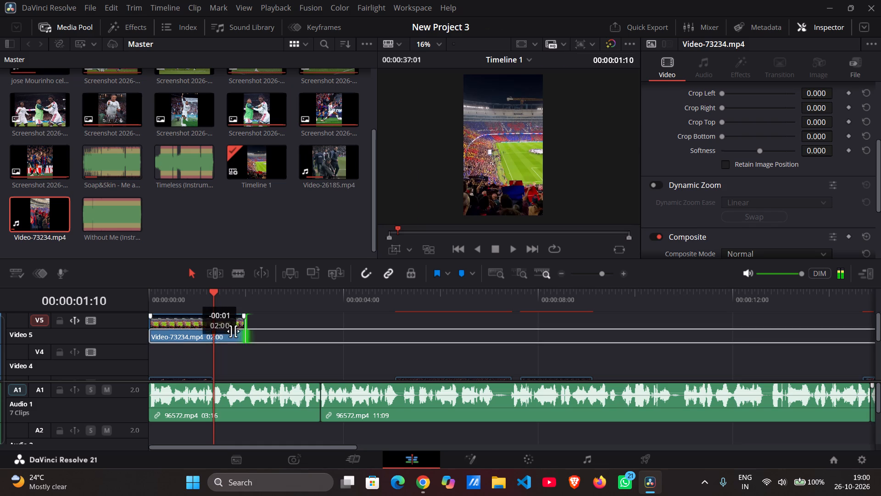
drag(233, 331, 197, 331)
drag(197, 326, 374, 350)
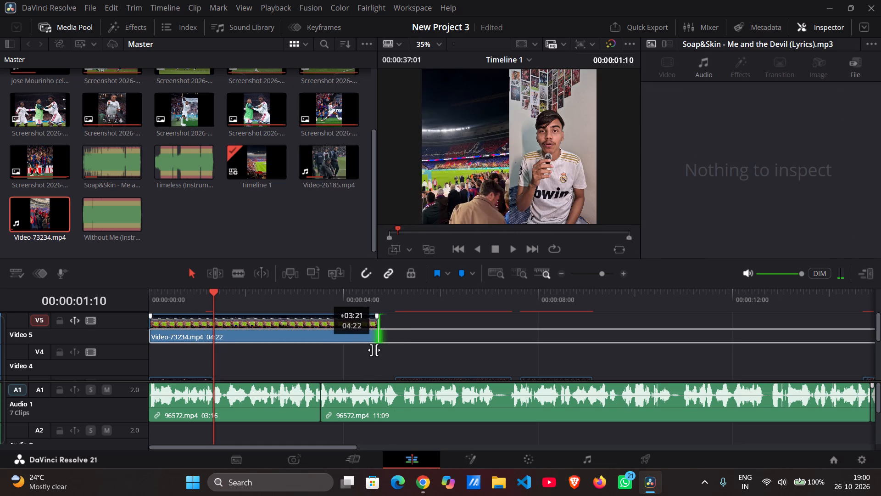
drag(374, 350, 388, 350)
Trim the start of Video-73234.mp4 to 00:00:01:10, giving a duration of 03:18.
drag(145, 328, 147, 328)
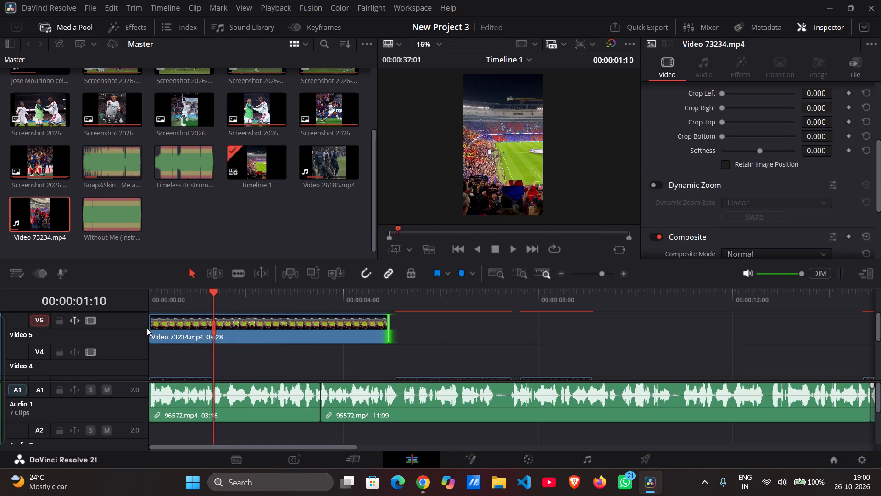
drag(147, 328, 178, 330)
drag(155, 329, 274, 338)
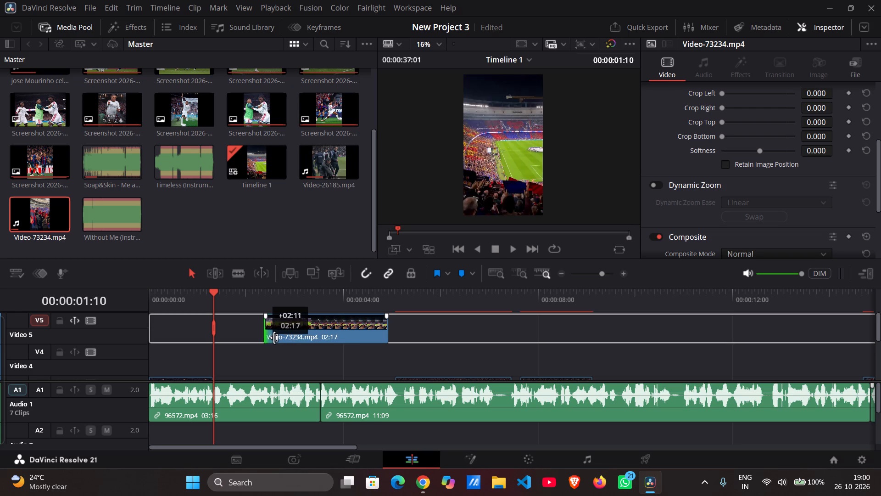
drag(274, 338, 238, 339)
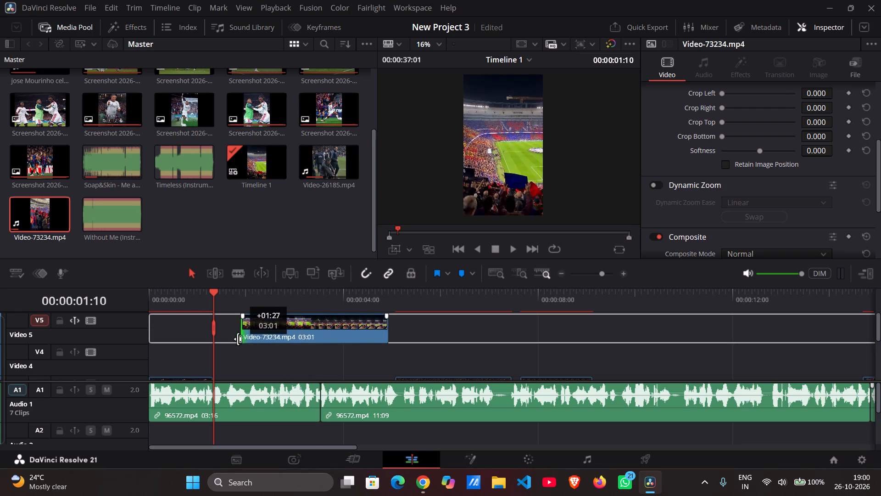
drag(238, 339, 219, 339)
Scrub through Video-73234.mp4, trim its start to a duration of 02:15, and move it to the timeline start on Video 5.
drag(215, 295, 269, 310)
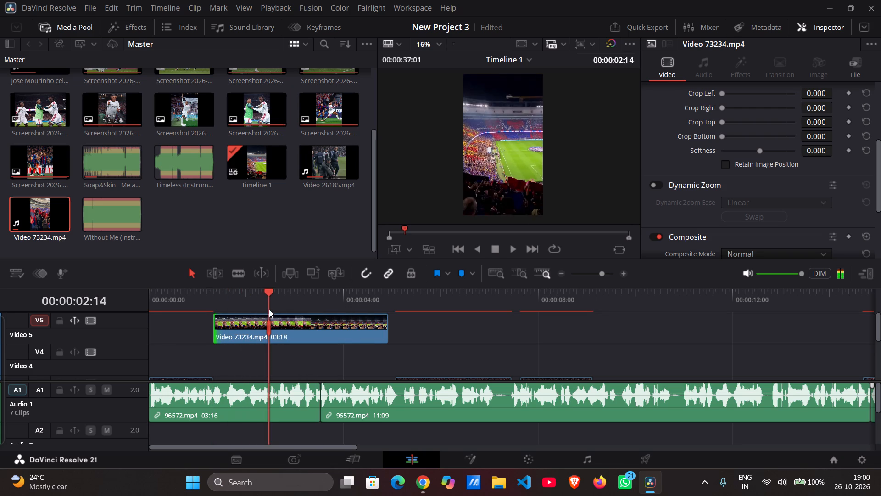
drag(269, 310, 285, 327)
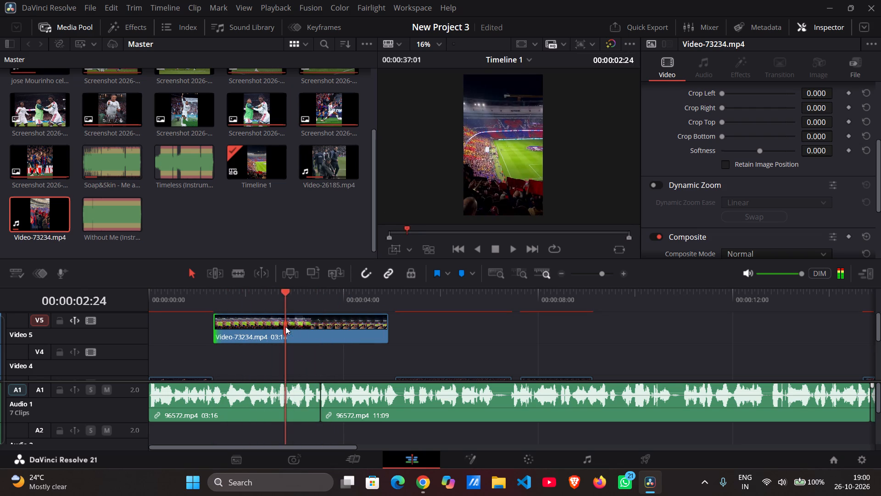
drag(285, 327, 251, 327)
right_drag(259, 329, 247, 331)
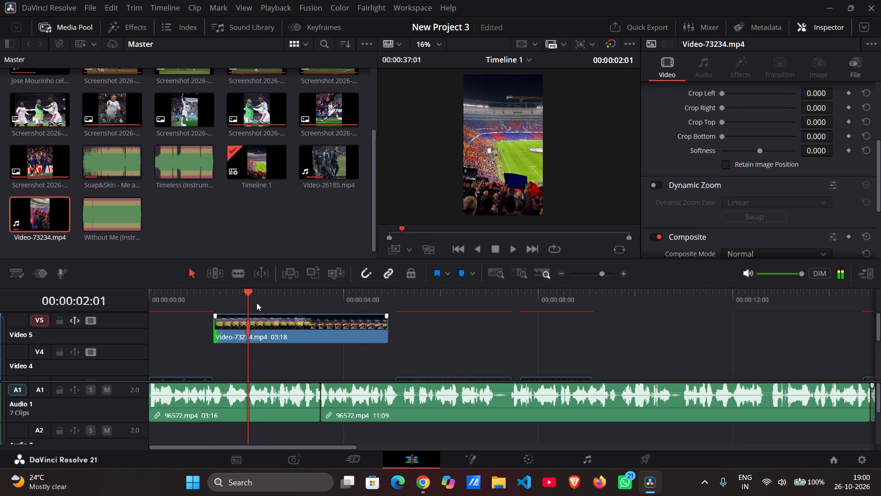
drag(252, 298, 282, 309)
drag(215, 329, 270, 333)
drag(323, 326, 191, 325)
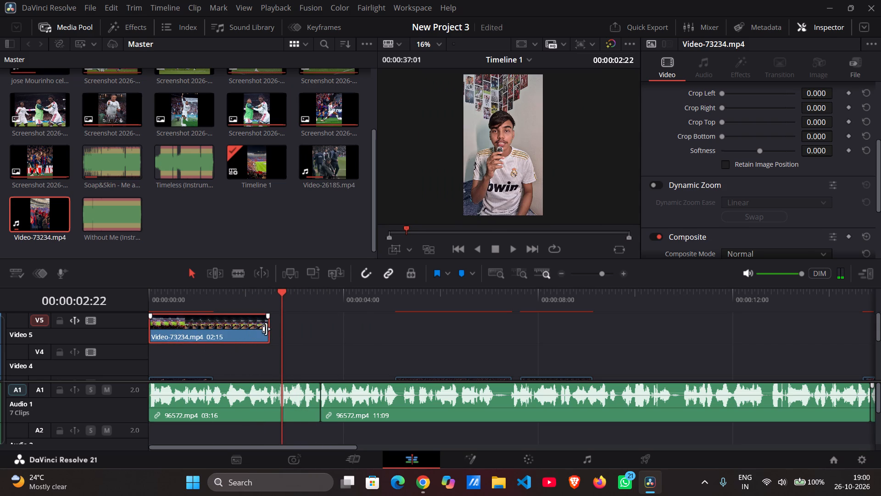
Shorten the end of Video-73234.mp4 on Video 5 to a duration of 01:10 and play the opening.
drag(266, 329, 208, 331)
click(157, 300)
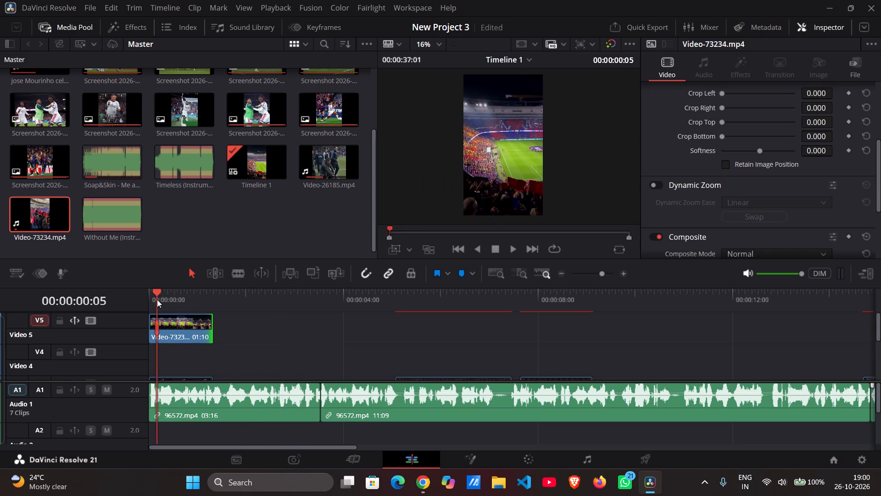
drag(156, 293, 139, 292)
key(space)
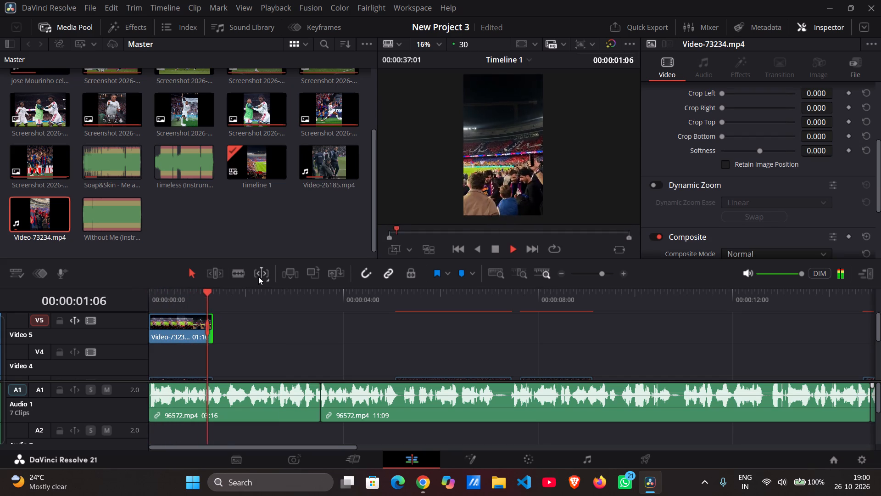
key(space)
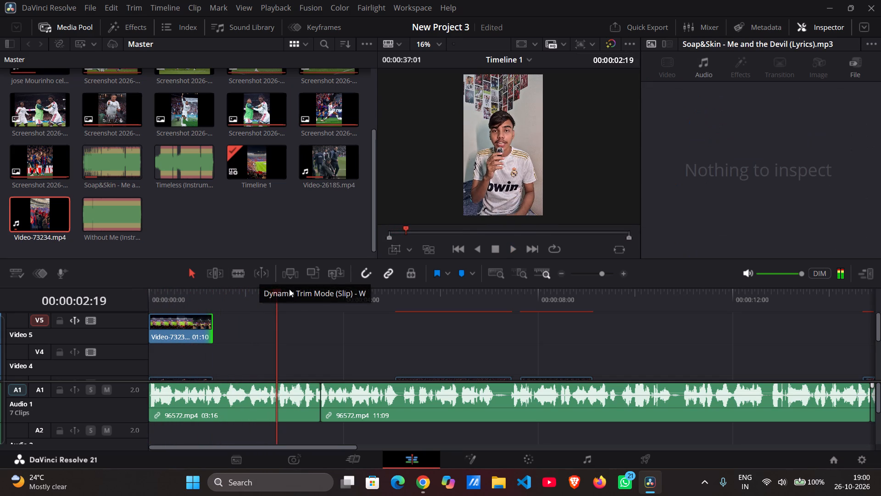
scroll(290, 304, down, 2)
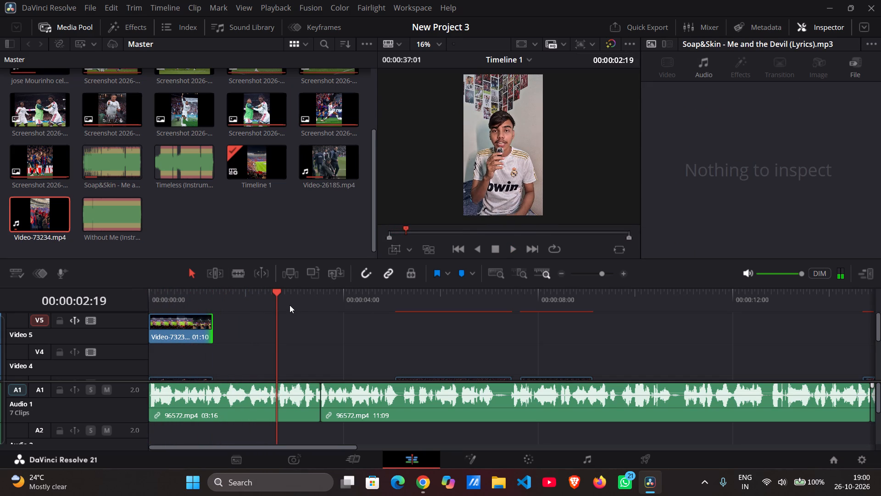
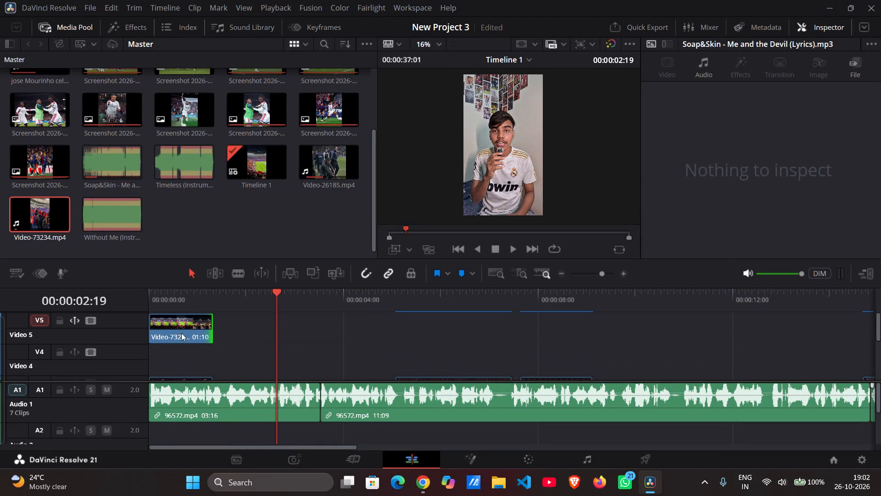
Move Video-73234.mp4 at the timeline start from Video 5 down to Video 4.
drag(181, 333, 181, 344)
Move Screenshot 2026-10-26 182001.png from the timeline start to 00:00:02:01, keeping it on Video 3.
scroll(200, 344, down, 1)
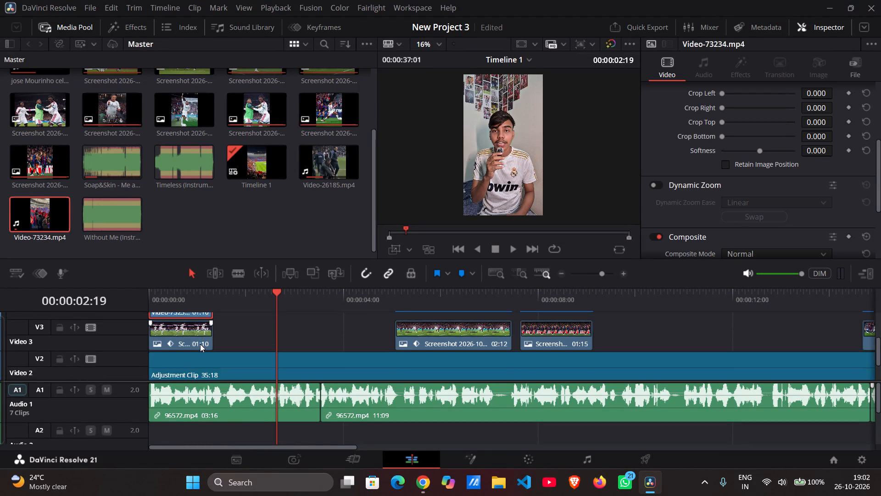
scroll(200, 344, down, 1)
drag(177, 319, 268, 341)
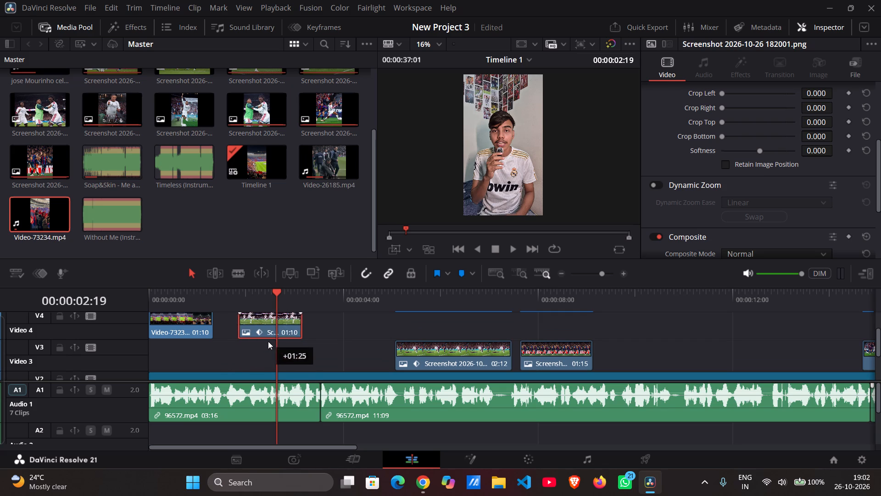
drag(268, 341, 278, 352)
Play and scrub the section from 00:00:01:10 to check the timing of the moved match screenshot against the speech.
click(214, 293)
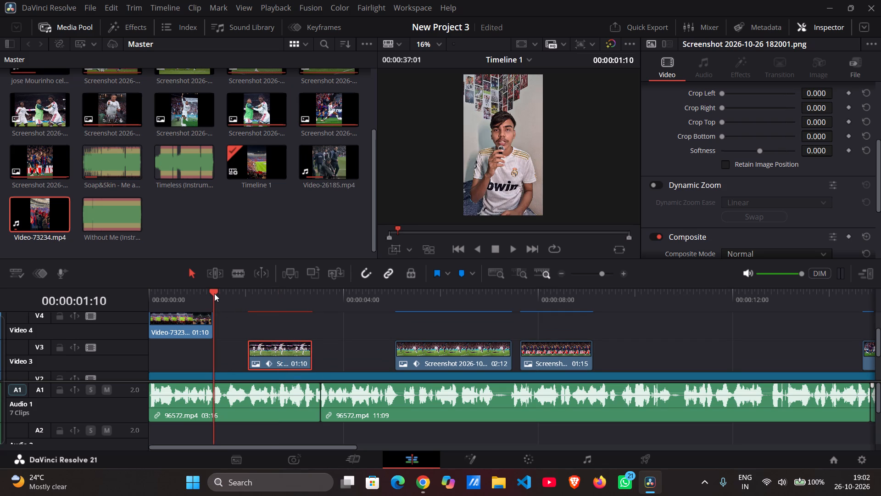
key(space)
key(space)
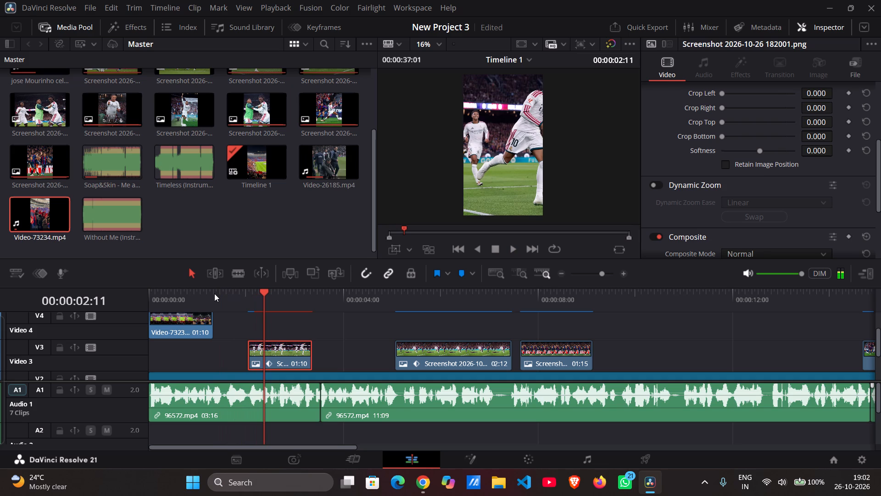
click(244, 299)
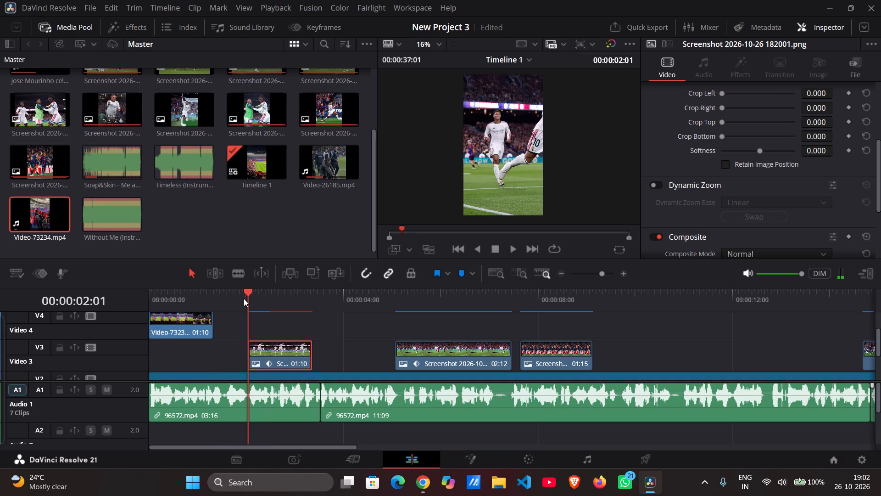
key(space)
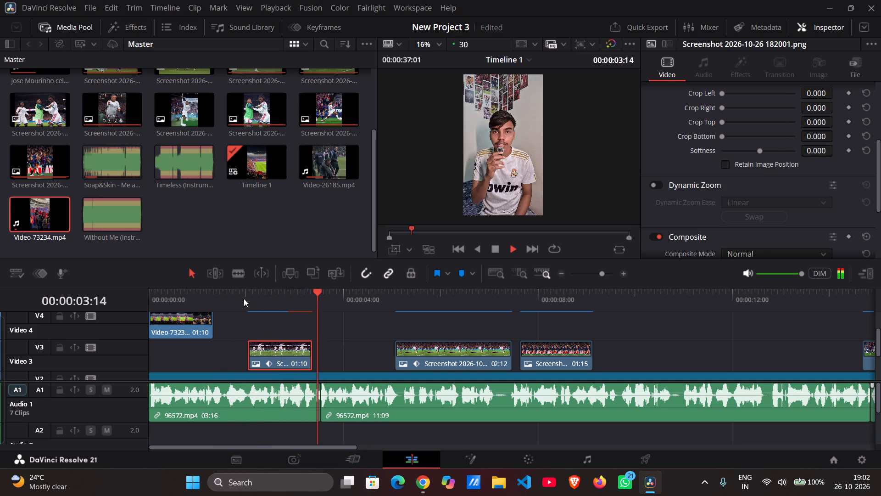
key(space)
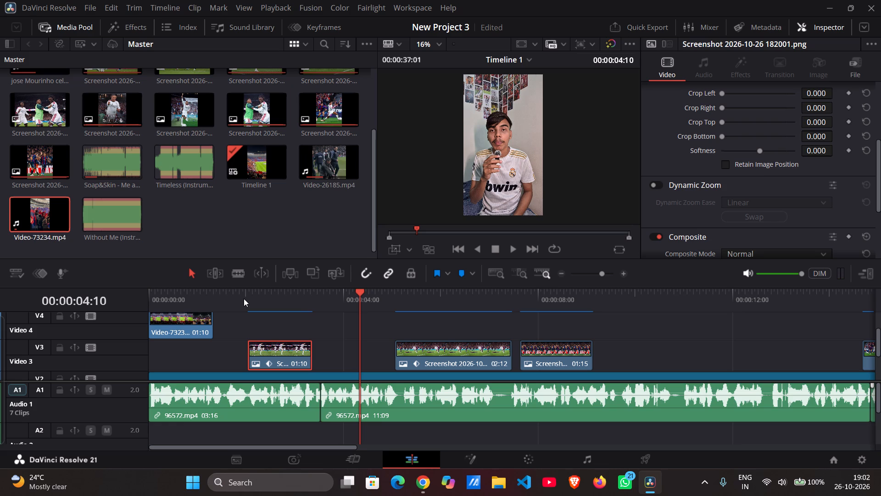
click(234, 303)
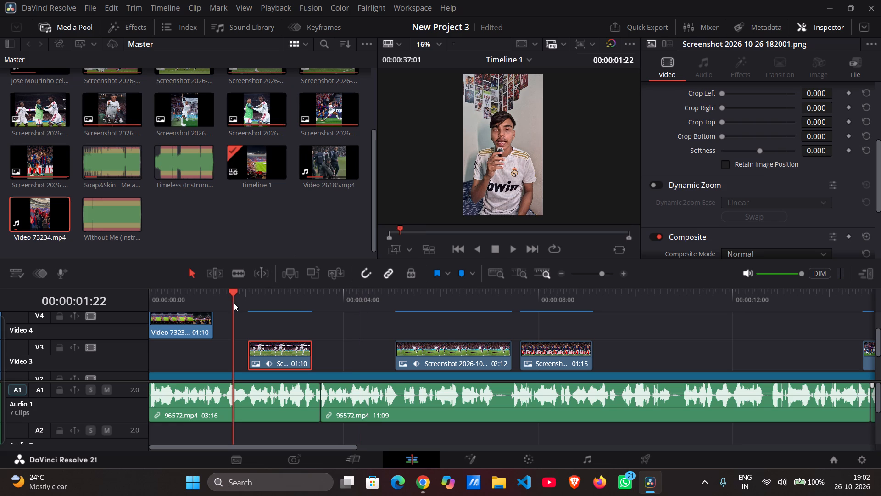
drag(234, 297, 260, 299)
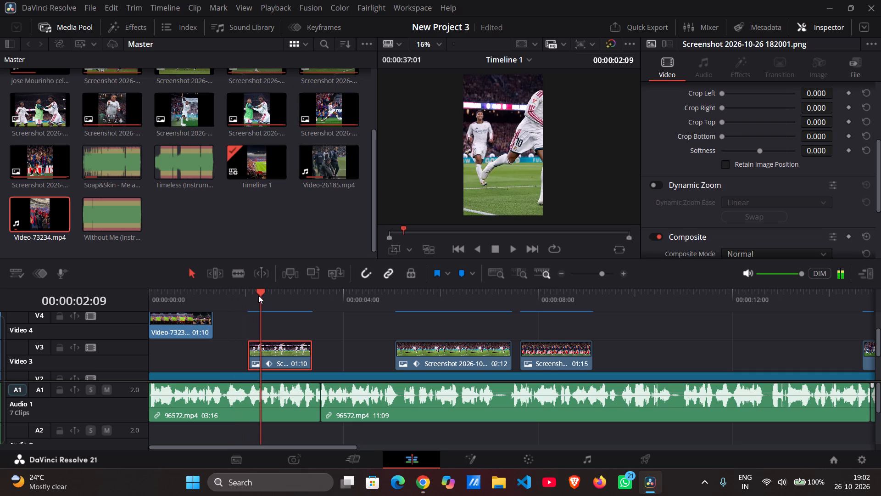
drag(249, 295, 254, 302)
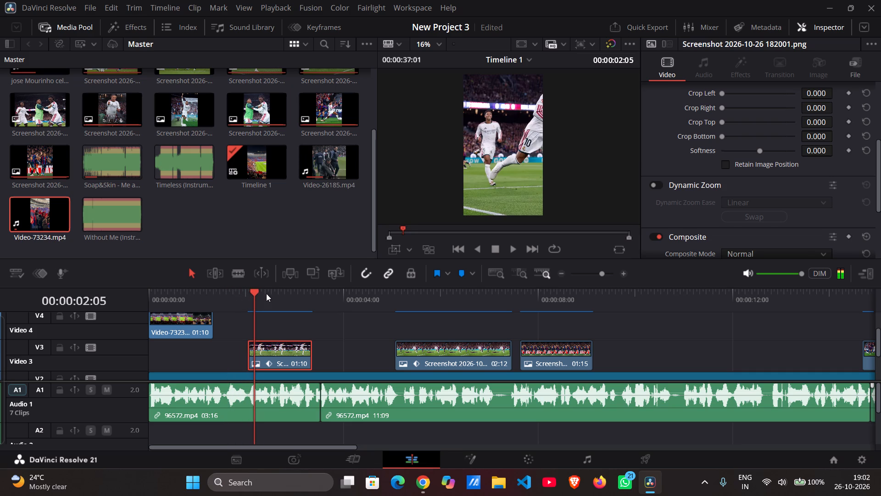
drag(247, 293, 230, 298)
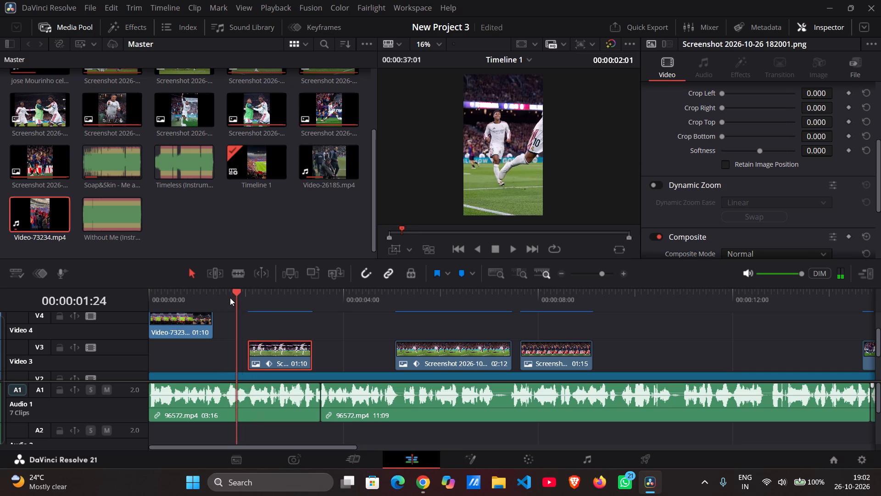
drag(230, 298, 147, 309)
Scrub the first two seconds to review the stadium clip, the talking head after it and the start of the screenshot.
scroll(173, 305, up, 2)
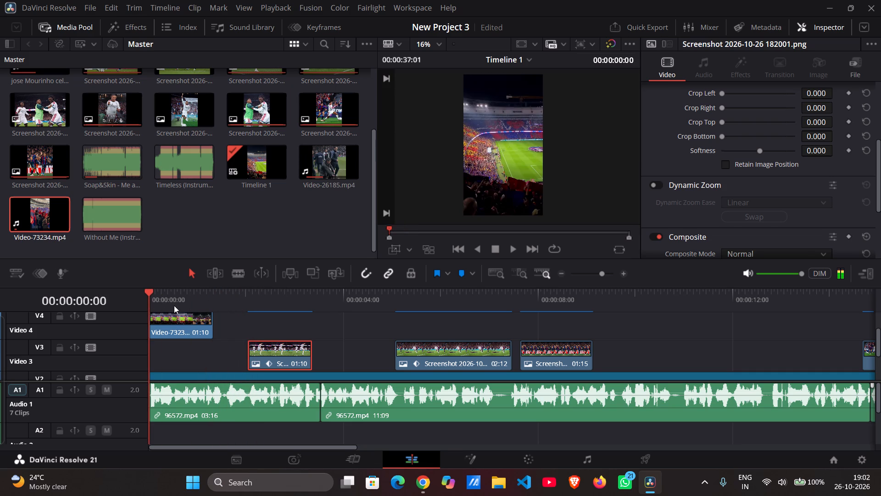
scroll(175, 321, down, 4)
scroll(179, 316, up, 1)
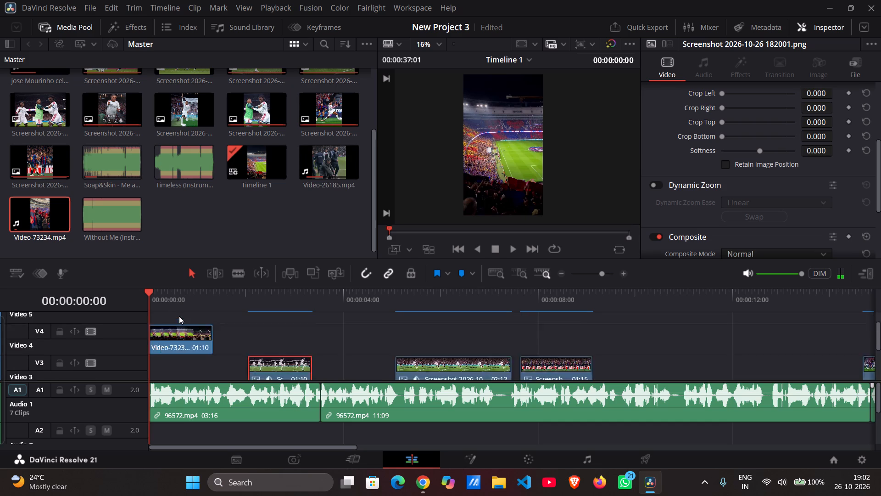
scroll(179, 316, up, 2)
scroll(340, 326, up, 2)
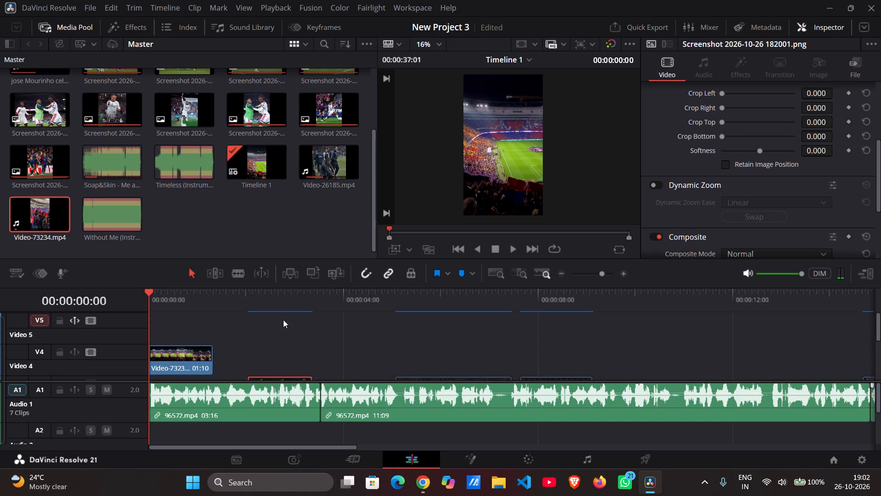
drag(154, 296, 244, 312)
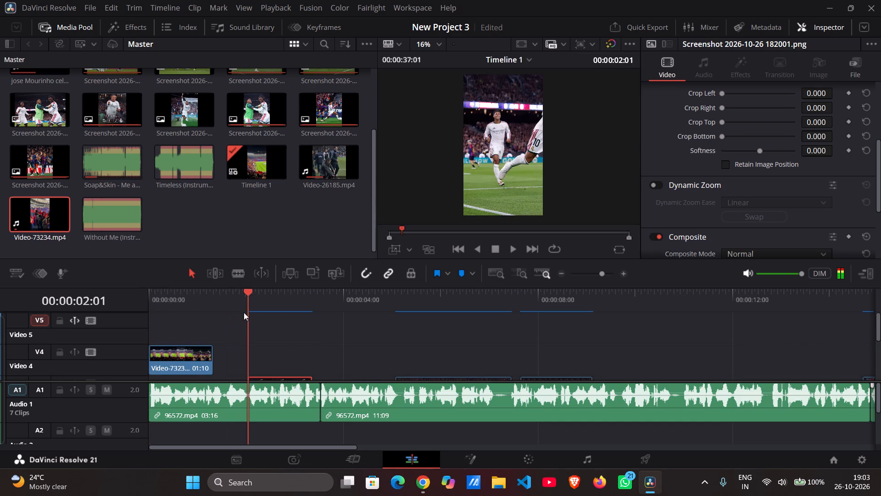
drag(244, 312, 138, 316)
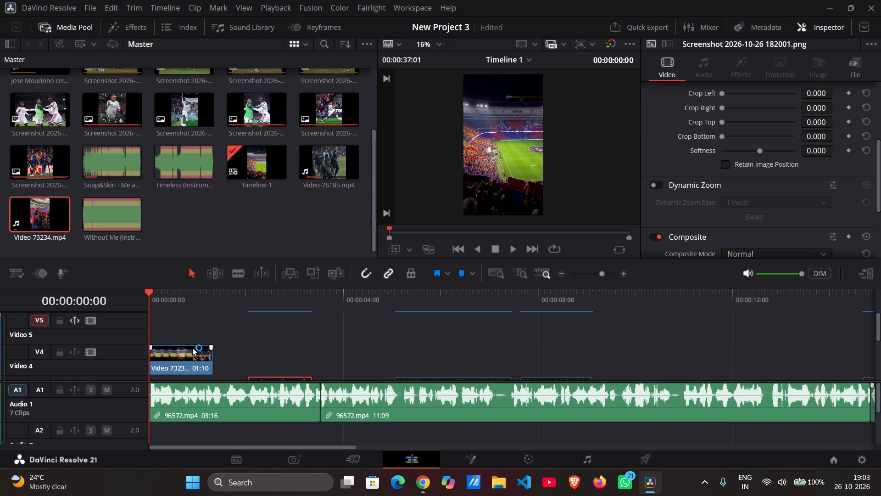
scroll(210, 323, down, 3)
scroll(212, 321, up, 3)
click(212, 312)
click(212, 298)
drag(212, 298, 175, 299)
drag(211, 292, 190, 293)
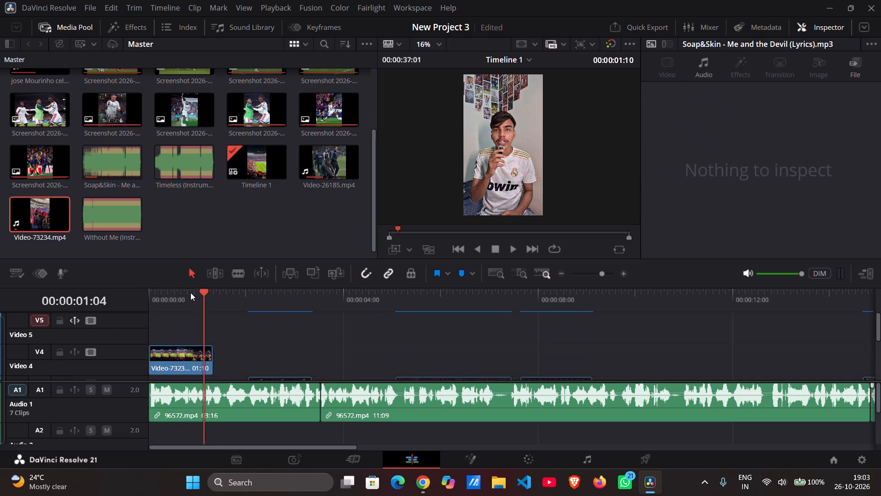
drag(190, 293, 136, 297)
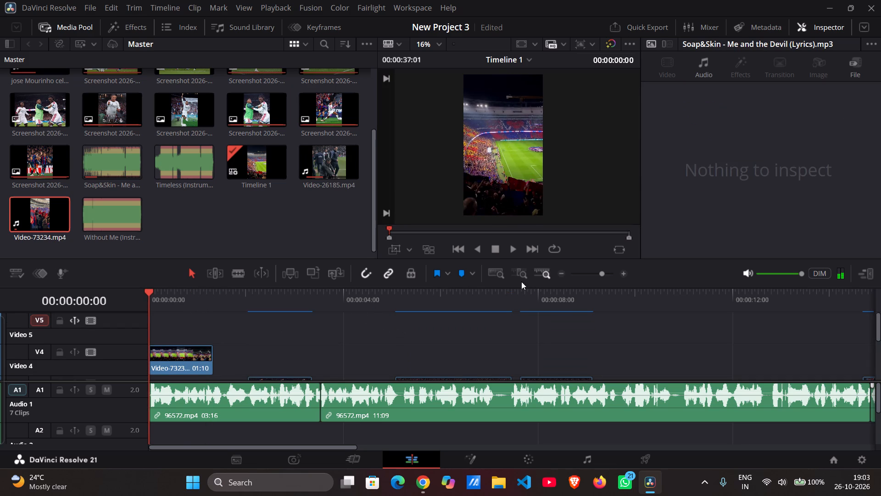
scroll(520, 319, down, 2)
scroll(520, 319, up, 2)
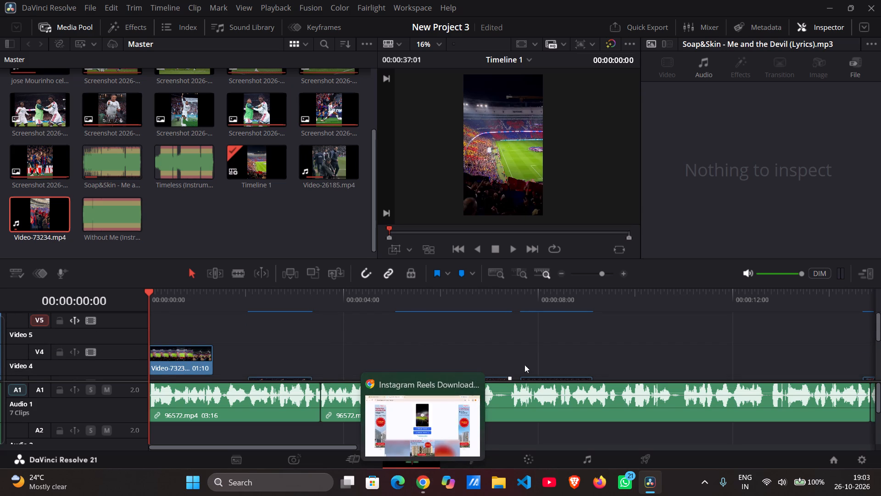
Switch to WhatsApp.
click(628, 484)
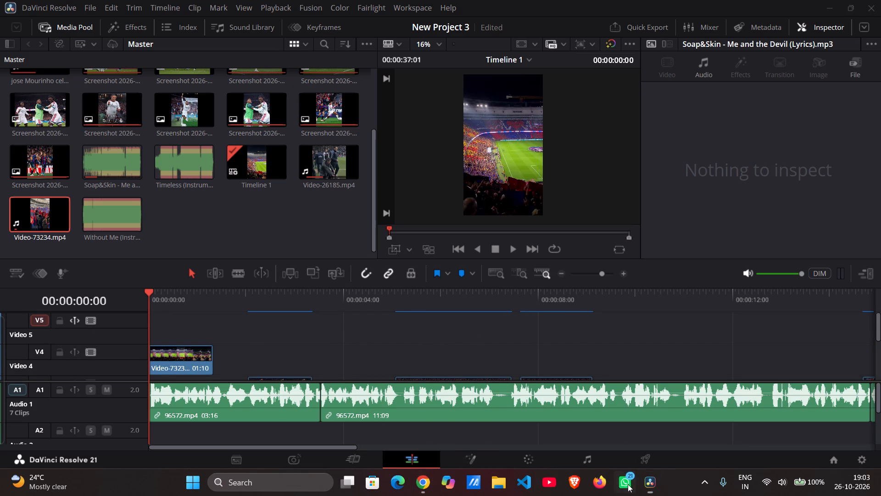
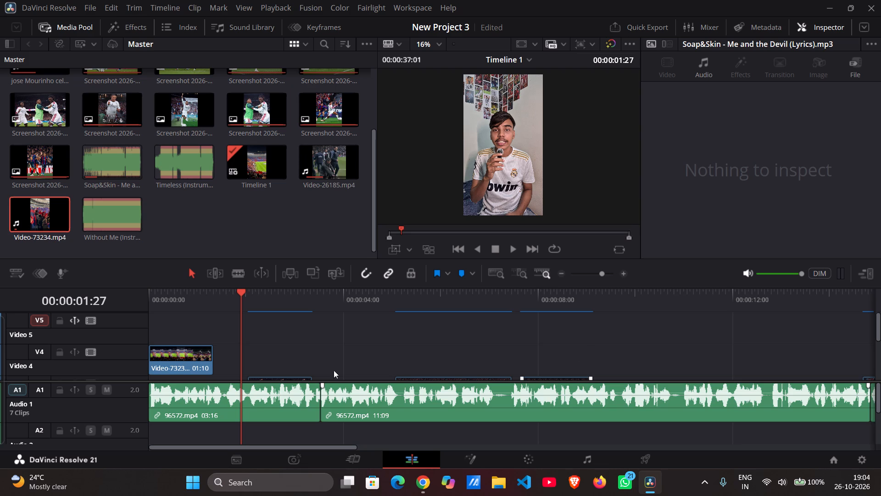
Play Timeline 1 from the start to about 00:00:32:13, checking the overlay clips and screenshots against the speech.
drag(240, 294, 134, 333)
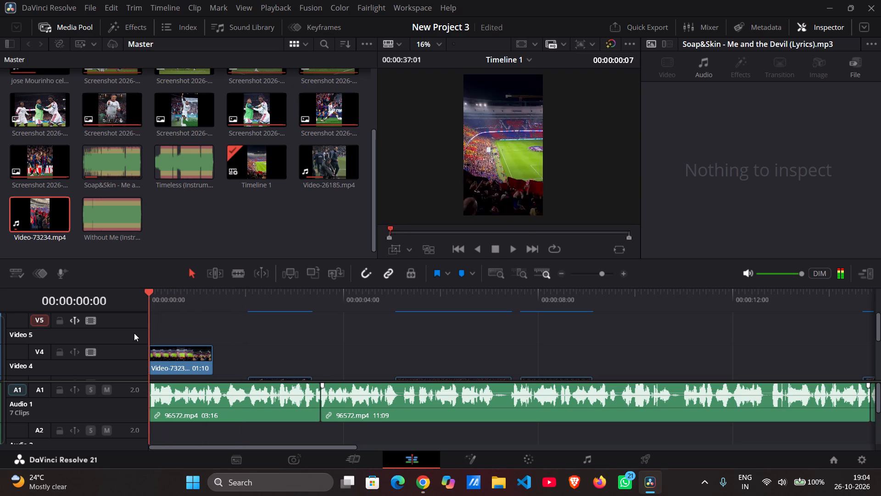
drag(134, 333, 128, 338)
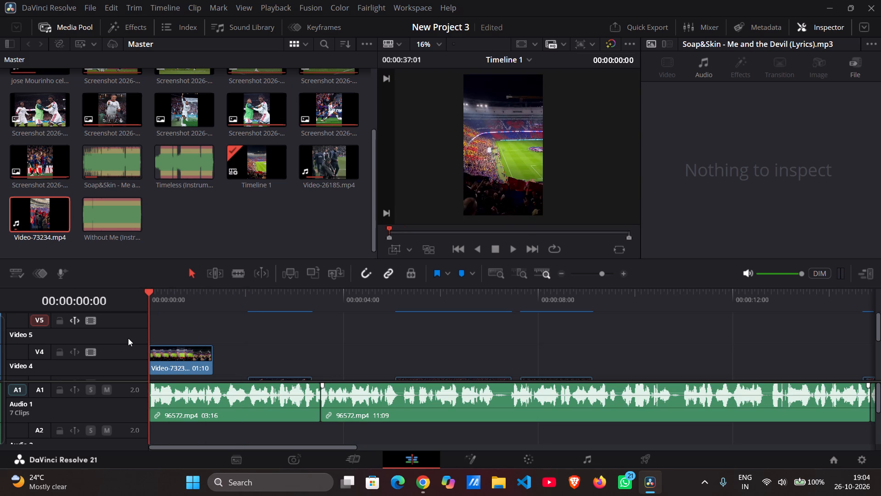
key(space)
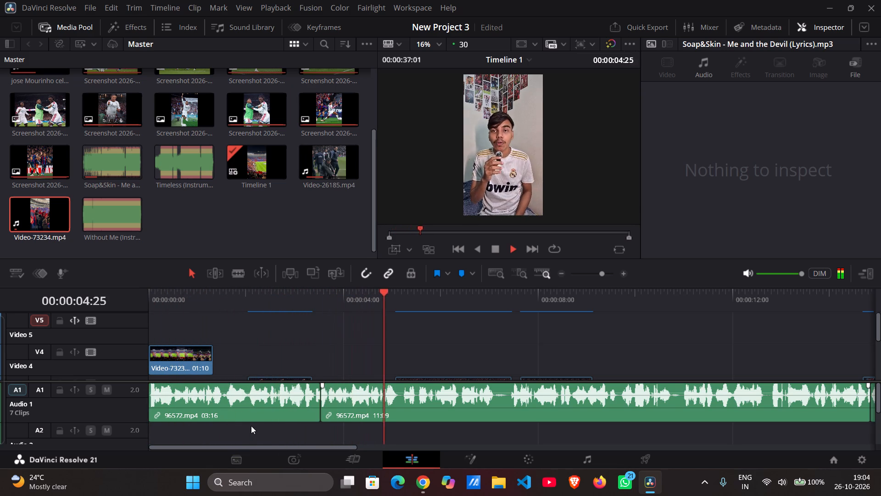
key(space)
key(space)
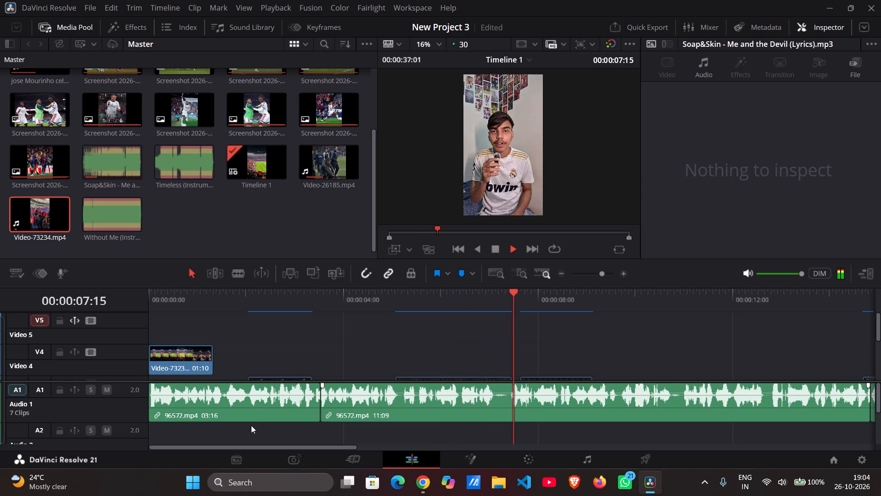
scroll(425, 349, left, 1)
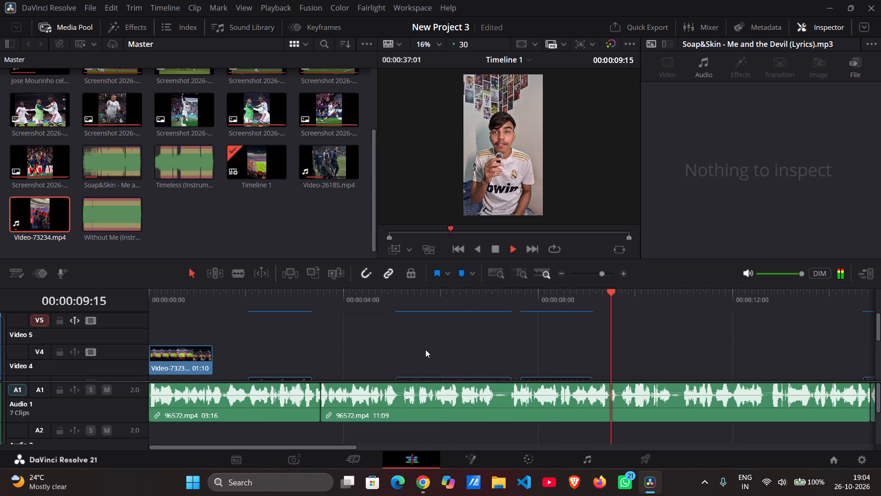
scroll(425, 349, left, 1)
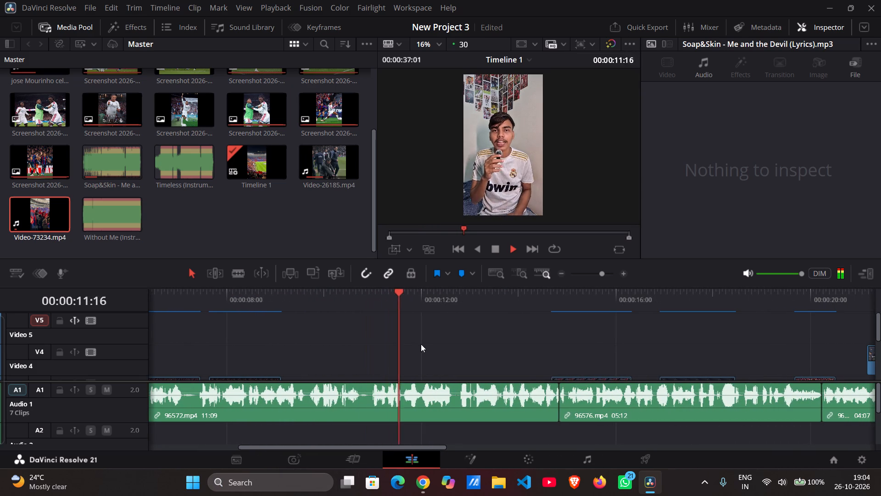
scroll(429, 345, left, 1)
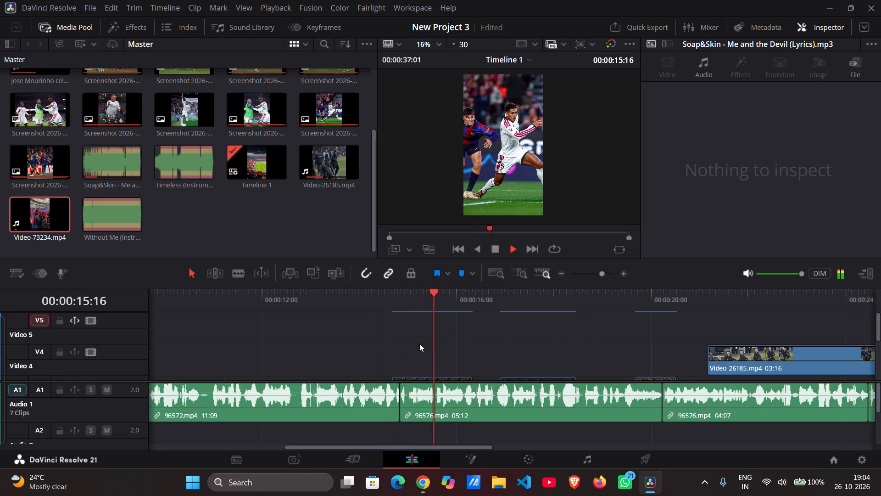
scroll(485, 342, left, 1)
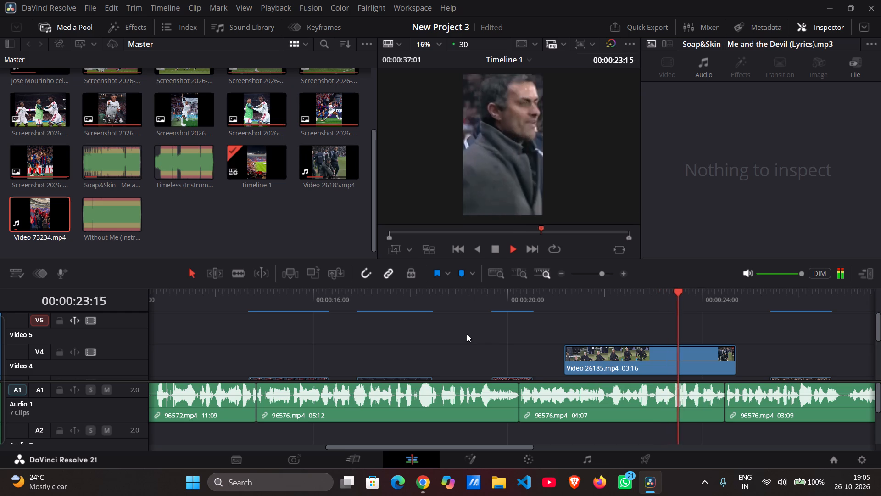
scroll(467, 334, left, 1)
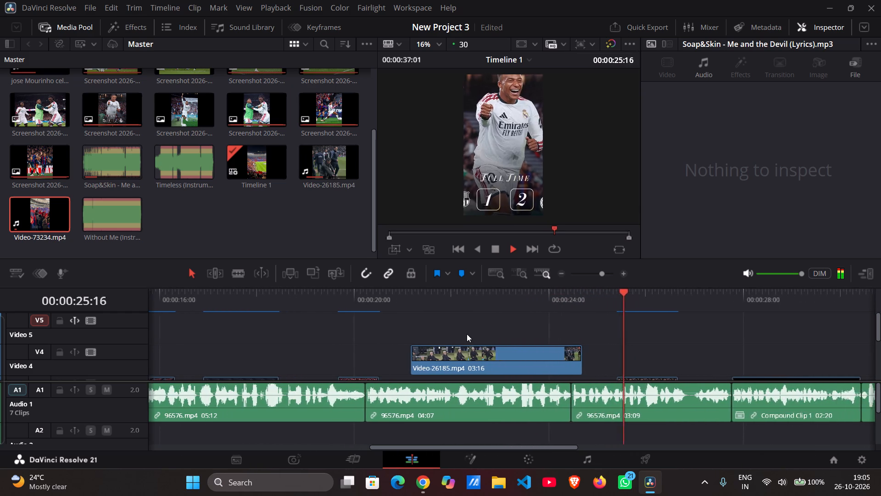
scroll(467, 334, left, 1)
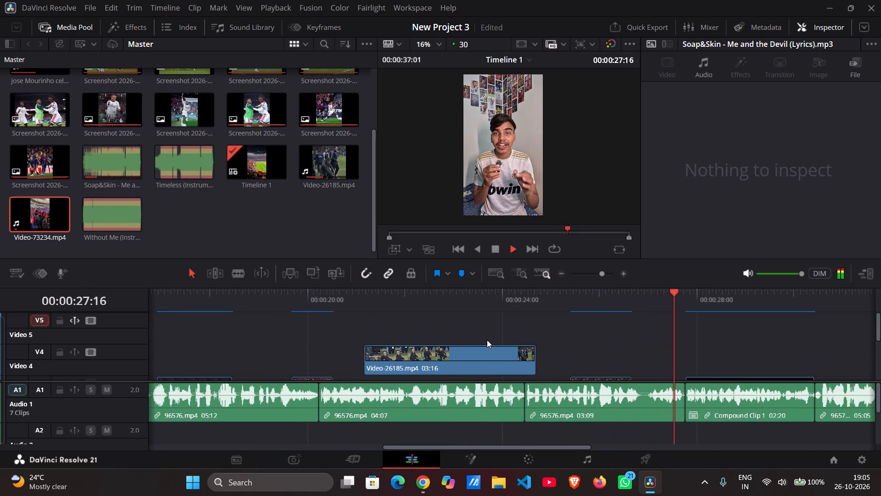
scroll(487, 340, left, 1)
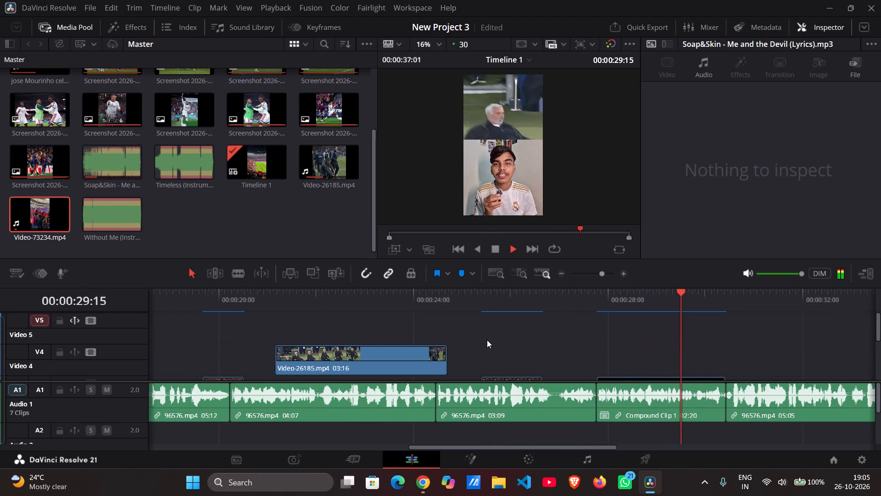
scroll(487, 340, left, 1)
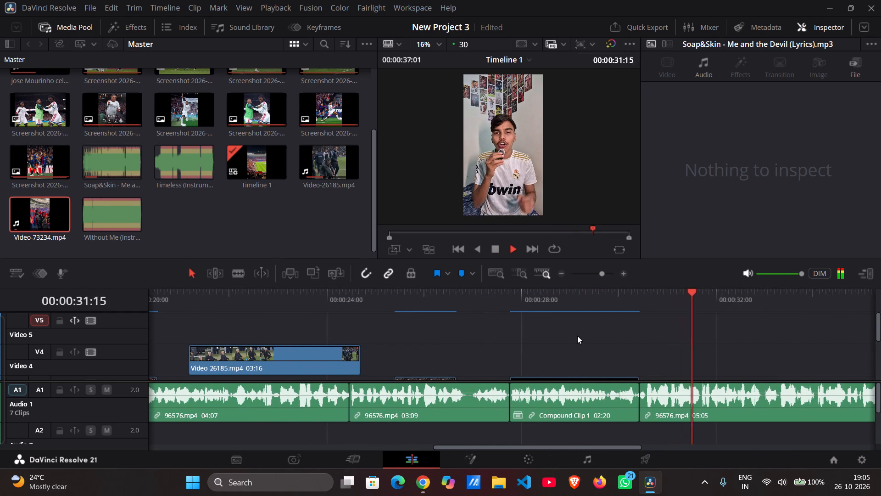
scroll(577, 336, left, 1)
key(space)
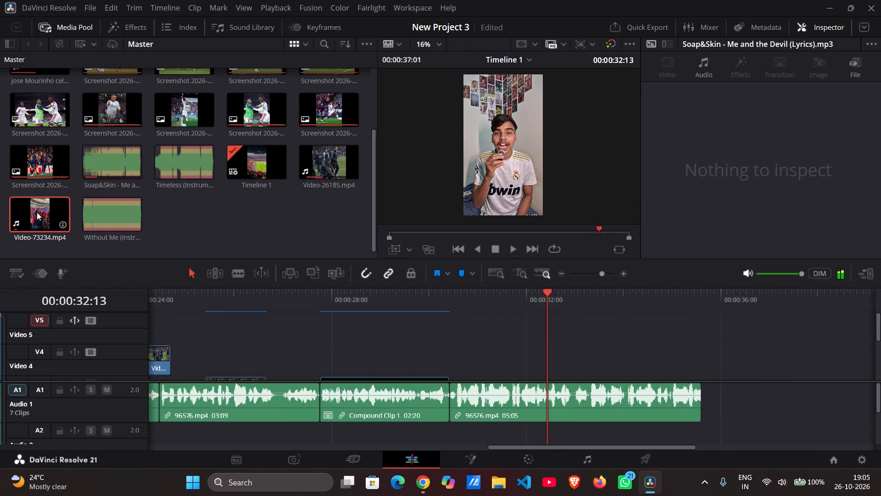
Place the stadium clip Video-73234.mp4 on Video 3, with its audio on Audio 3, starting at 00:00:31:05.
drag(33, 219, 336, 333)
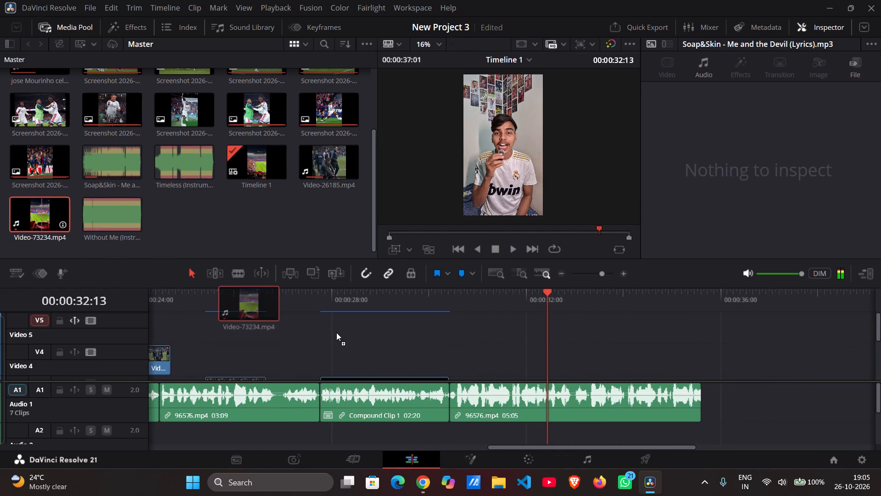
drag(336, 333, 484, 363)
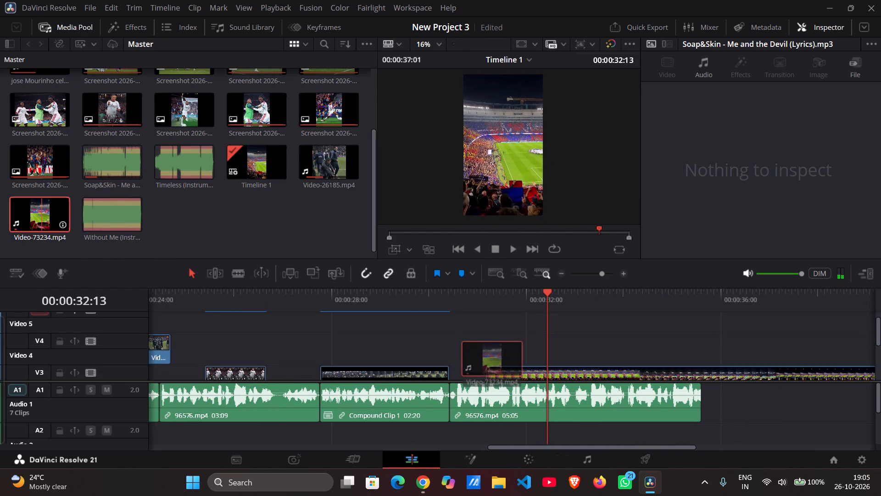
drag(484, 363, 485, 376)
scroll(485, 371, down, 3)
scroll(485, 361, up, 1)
Play and scrub from about 00:00:30:28 to 00:00:35:06 to check the placed stadium clip against the closing speech.
click(475, 304)
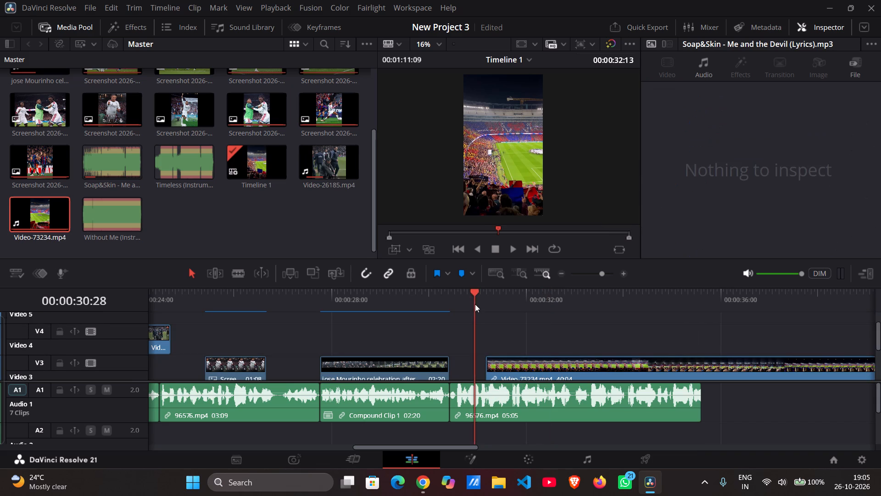
key(space)
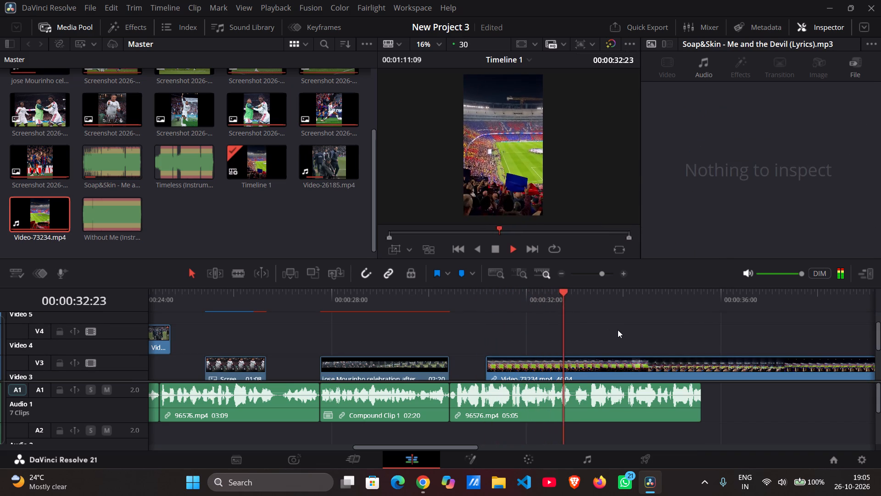
key(space)
scroll(622, 333, down, 2)
scroll(622, 333, up, 1)
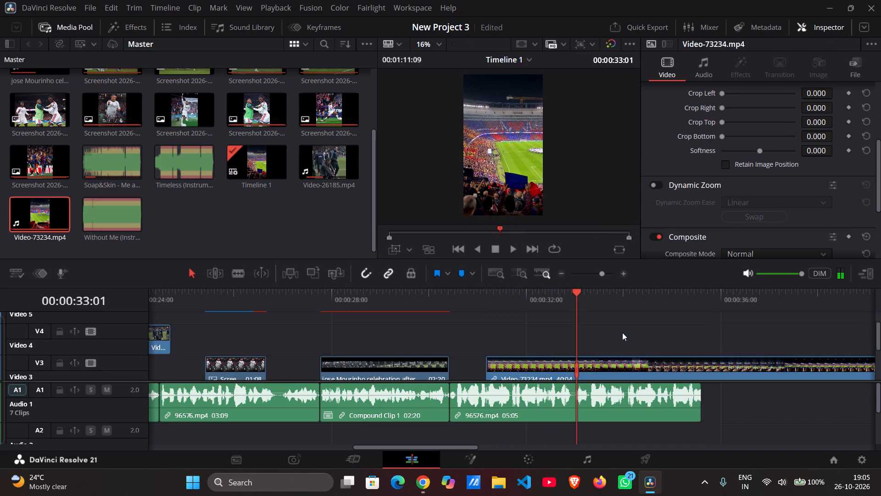
drag(578, 303, 509, 313)
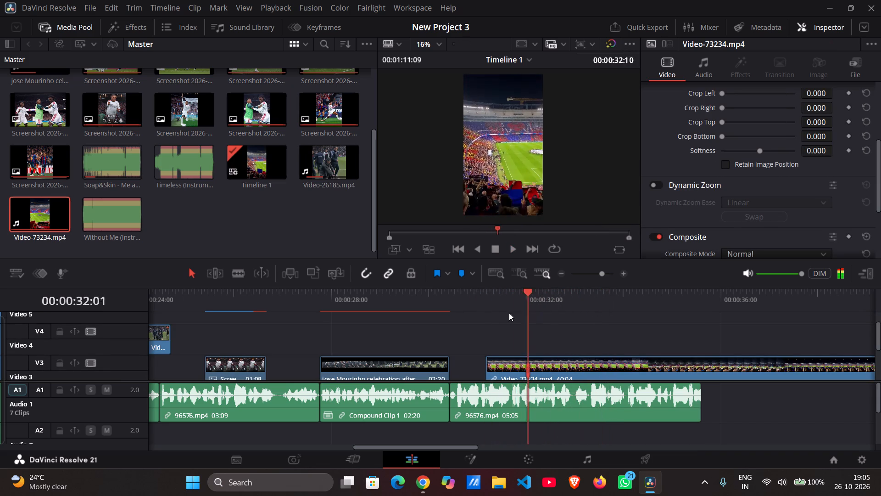
drag(509, 313, 470, 327)
key(space)
scroll(522, 330, down, 2)
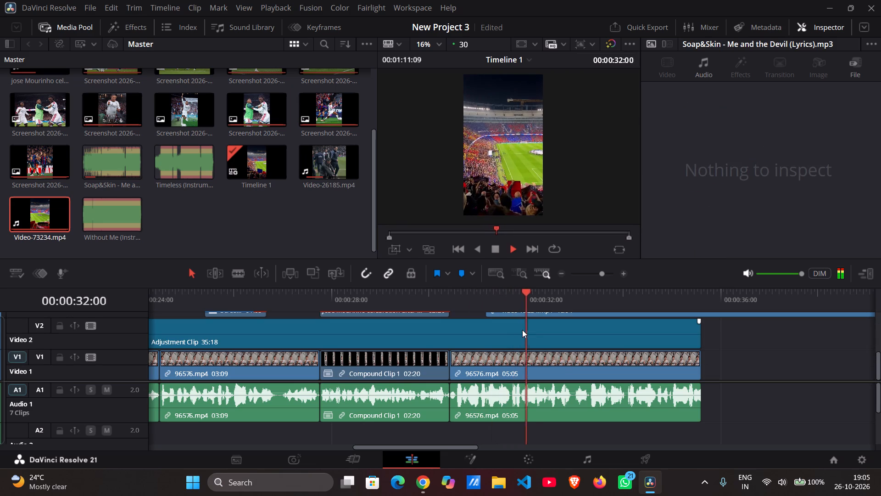
key(space)
key(space)
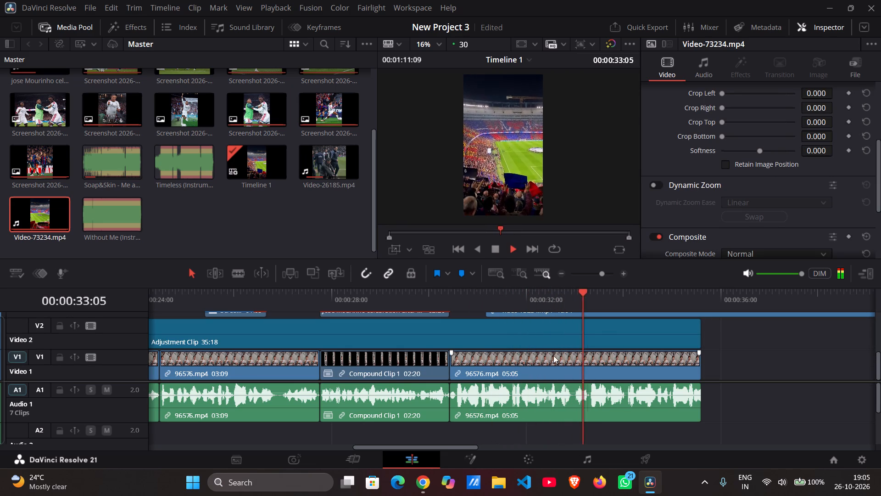
key(space)
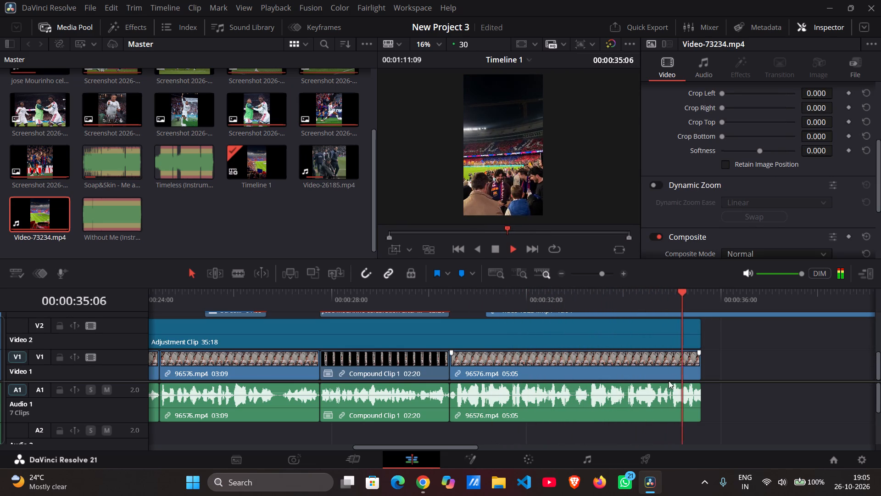
Examine the video and audio tracks around the stadium clip, including how its sound sits against the music on Audio 3.
scroll(651, 398, down, 6)
scroll(637, 399, up, 2)
scroll(636, 398, down, 4)
scroll(636, 398, up, 4)
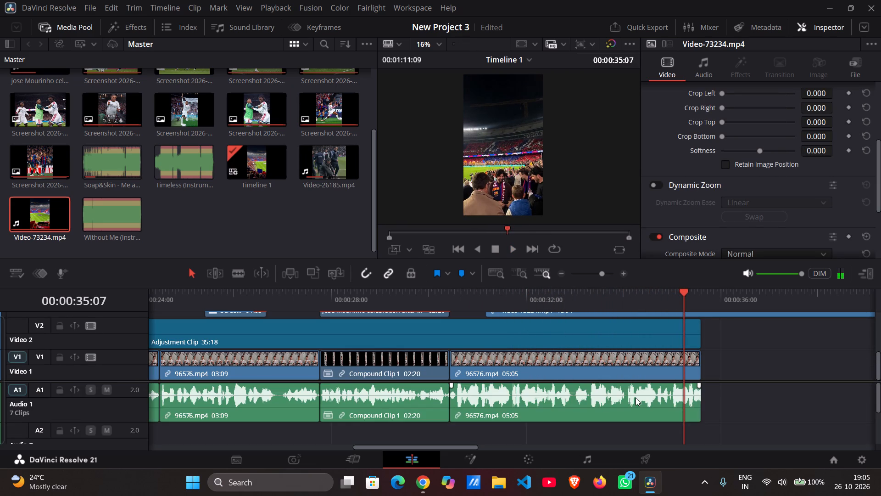
scroll(636, 398, up, 2)
scroll(636, 398, down, 5)
scroll(569, 393, up, 2)
scroll(569, 393, down, 3)
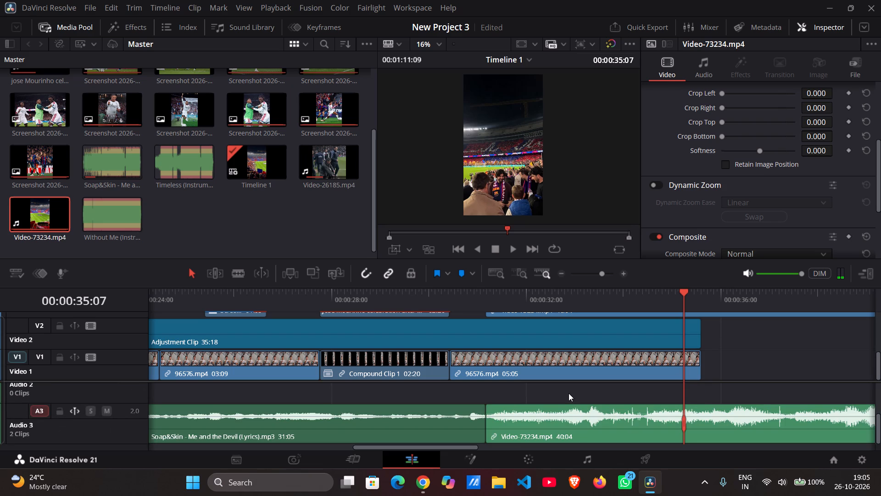
scroll(104, 384, up, 3)
scroll(148, 404, down, 1)
scroll(150, 406, up, 2)
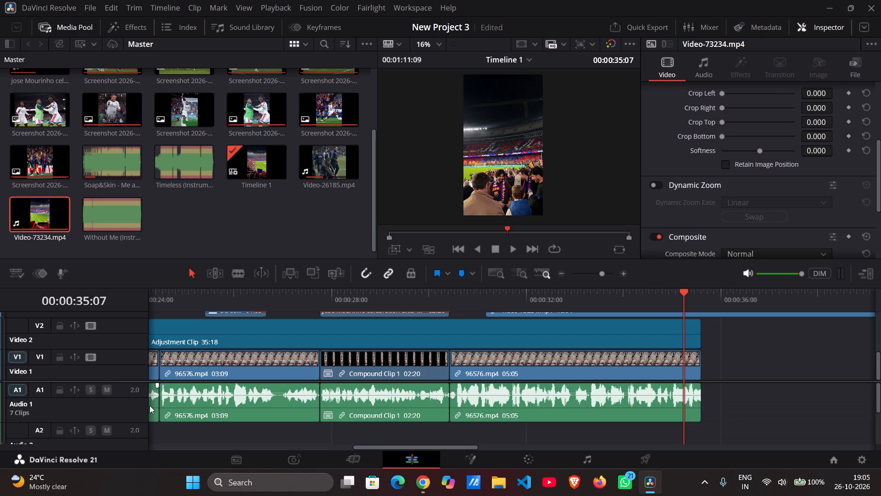
scroll(150, 406, up, 1)
scroll(150, 406, down, 3)
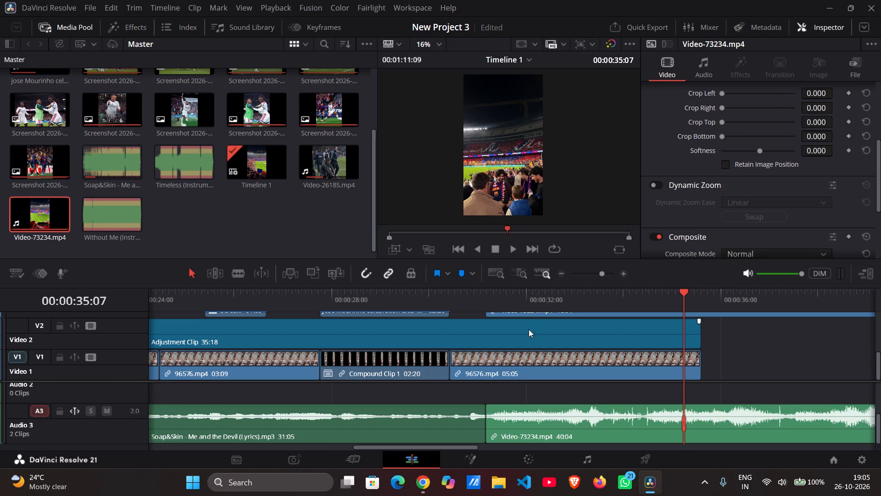
scroll(540, 361, down, 1)
scroll(444, 384, down, 1)
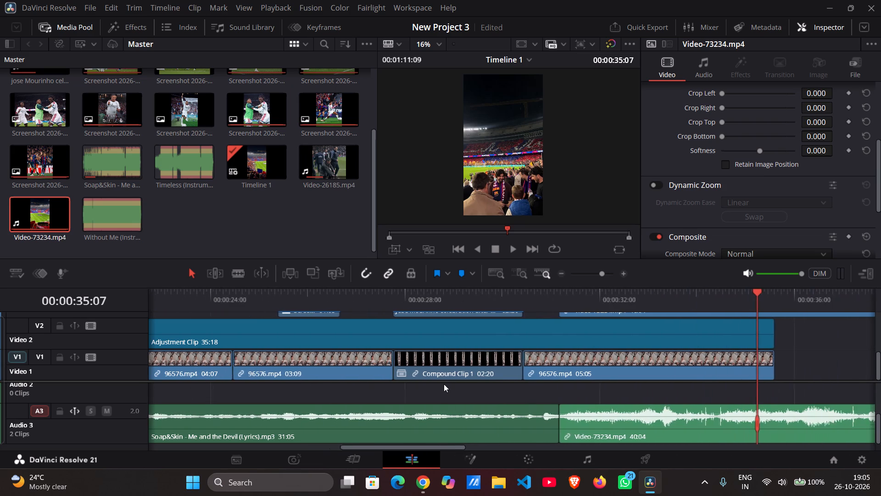
scroll(444, 384, down, 1)
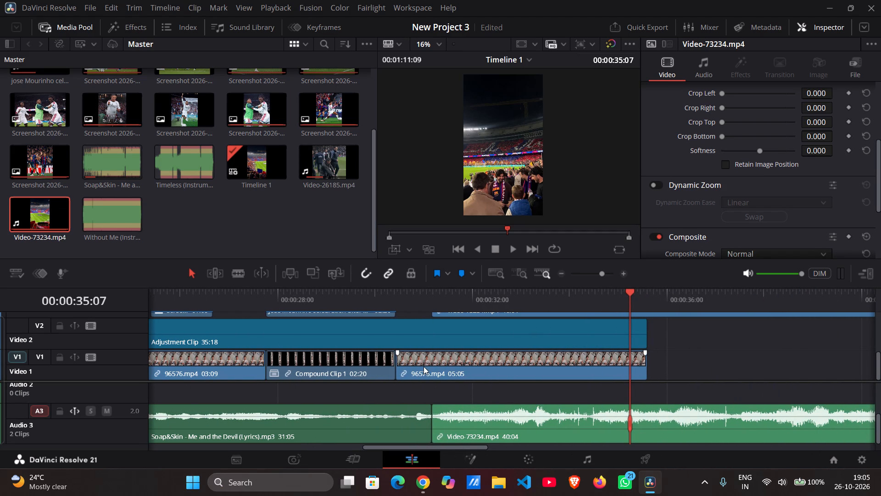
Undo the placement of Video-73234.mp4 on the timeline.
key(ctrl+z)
Check the restored music track, play the closing speech from 00:00:29:21, and park the playhead at 00:00:30:28.
scroll(506, 385, up, 2)
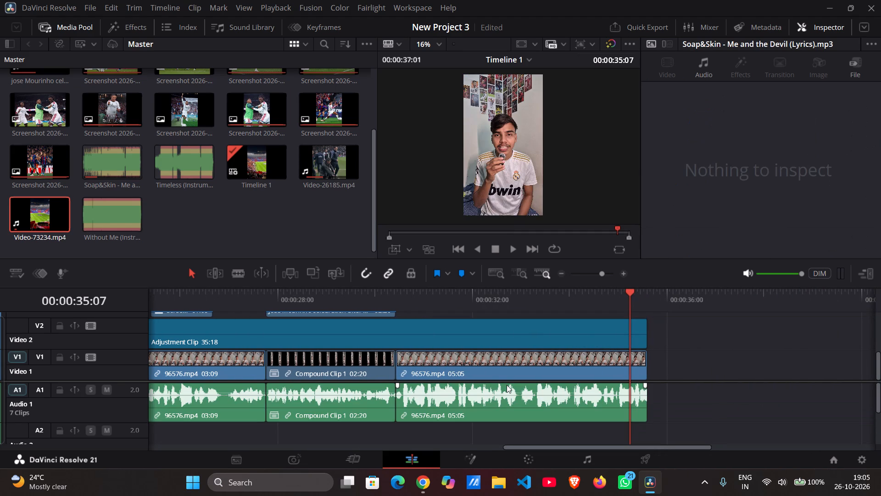
scroll(507, 385, up, 3)
scroll(502, 383, down, 3)
click(360, 298)
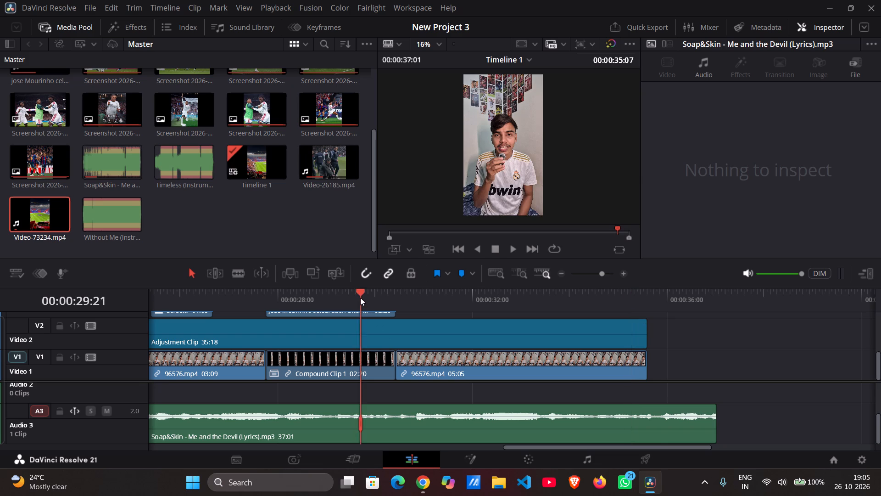
key(space)
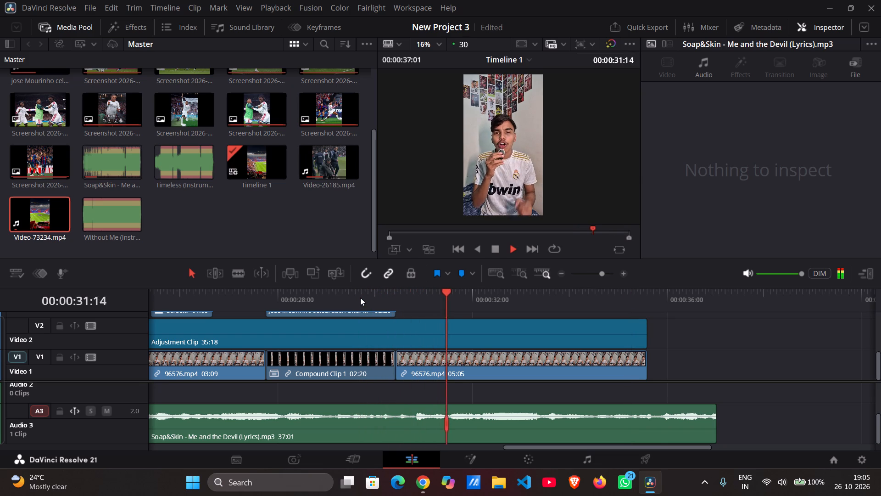
key(space)
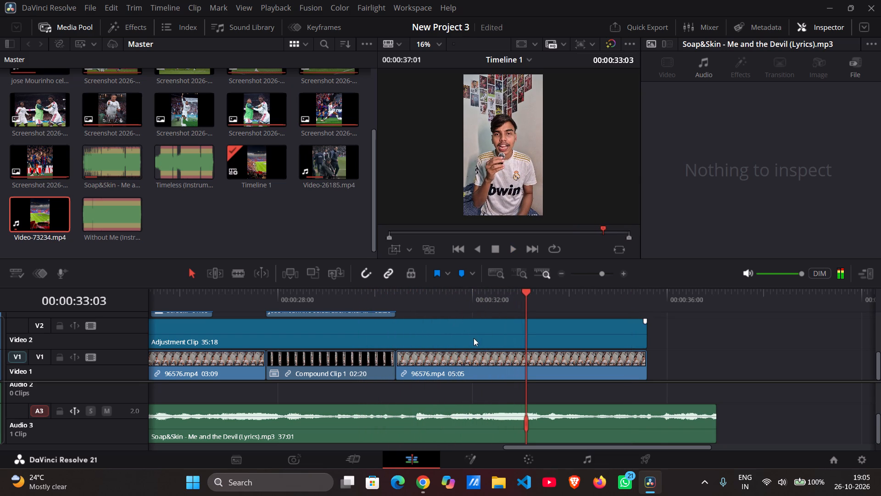
scroll(474, 338, up, 1)
drag(510, 300, 421, 316)
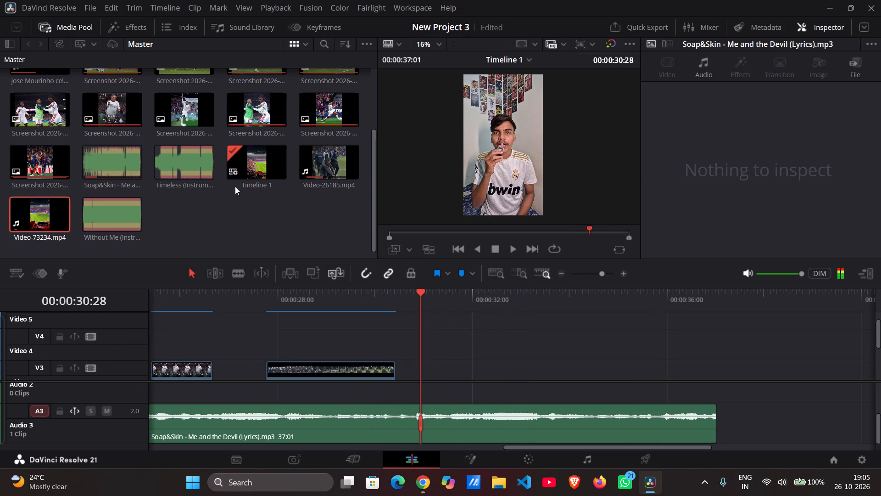
Place the picture of Video-73234.mp4 on Video 3, starting at 00:00:30:28, without its sound.
double_click(32, 207)
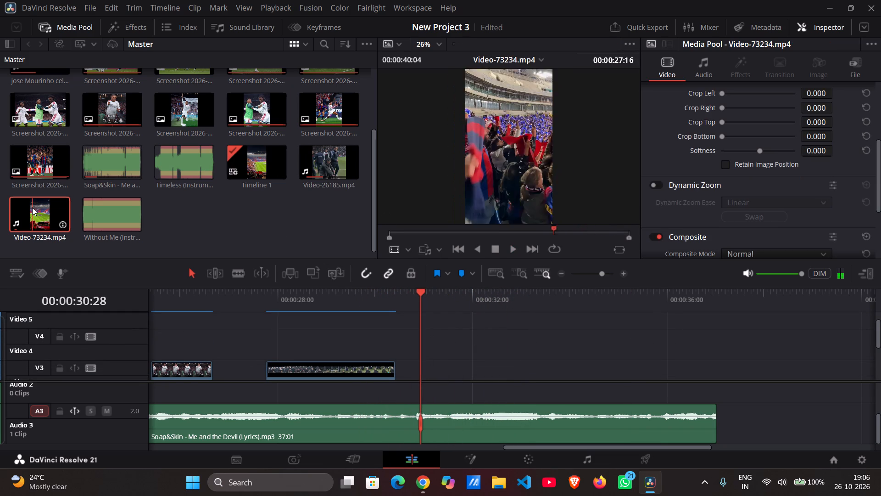
drag(489, 213, 435, 390)
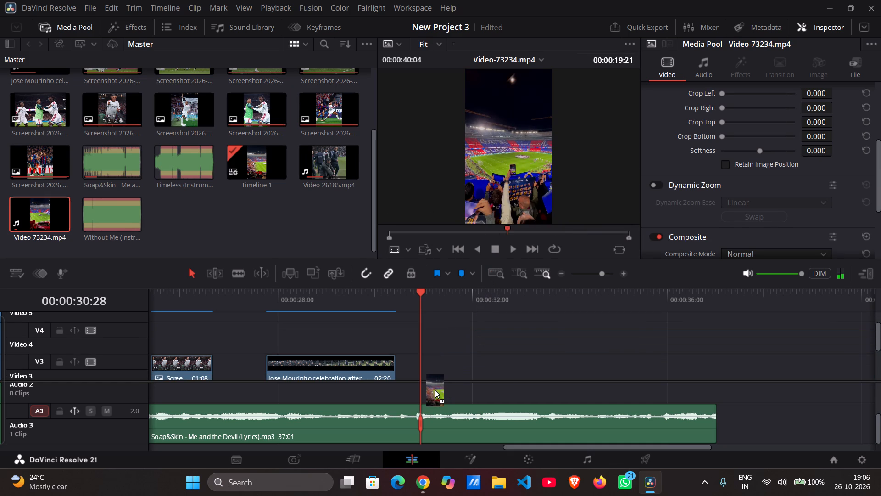
drag(435, 390, 443, 361)
scroll(441, 358, down, 2)
scroll(441, 357, up, 1)
drag(478, 362, 455, 364)
Play the stadium clip against the closing speech, split it at 00:00:33:08 and delete the remainder after the cut.
click(412, 293)
key(space)
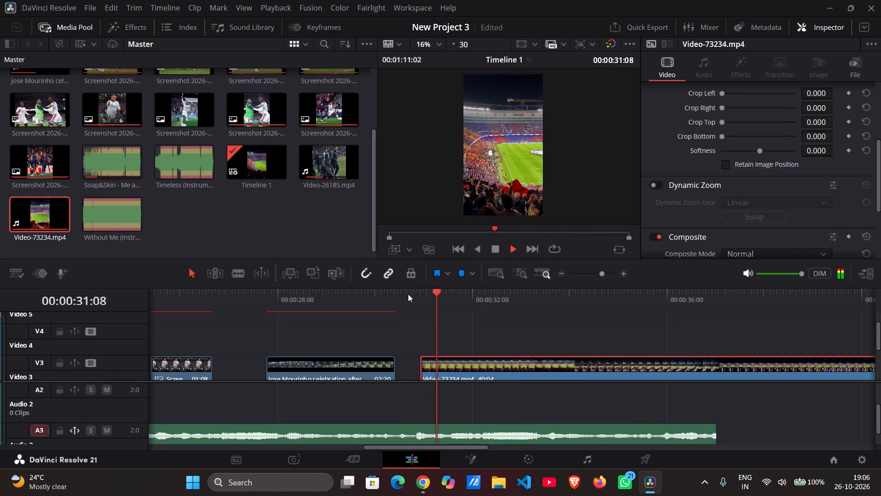
key(space)
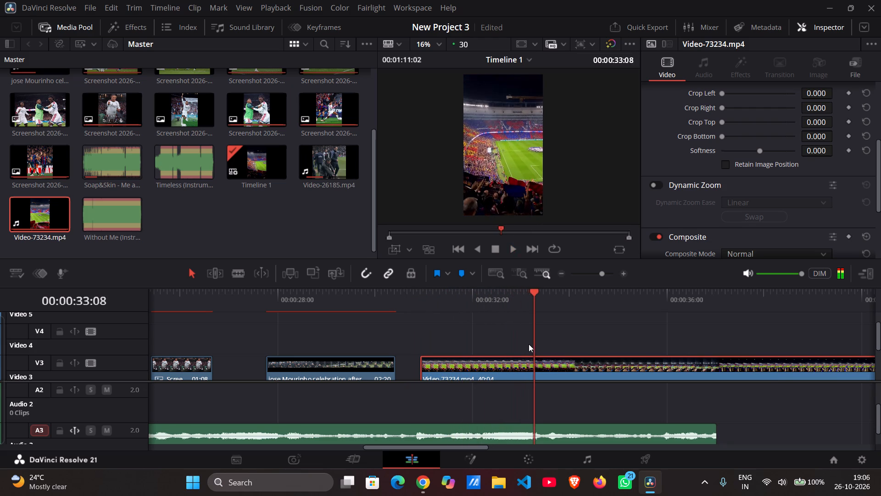
click(566, 363)
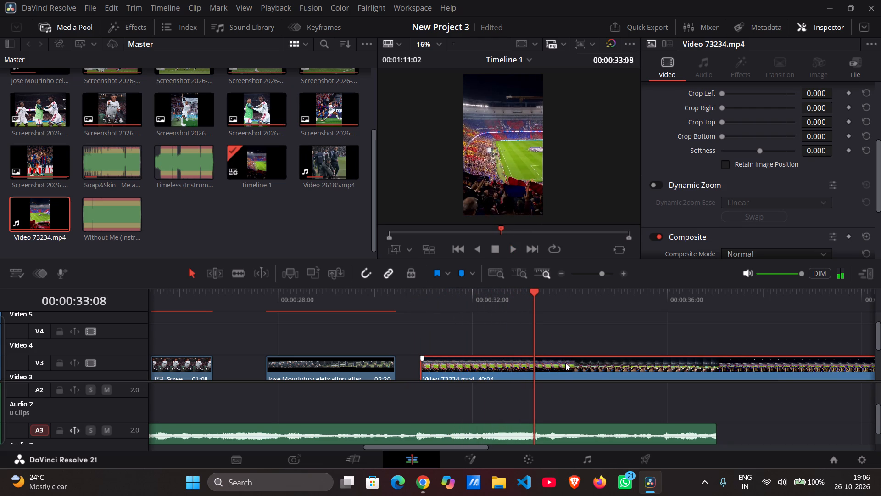
key(ctrl+b)
click(565, 363)
key(Delete)
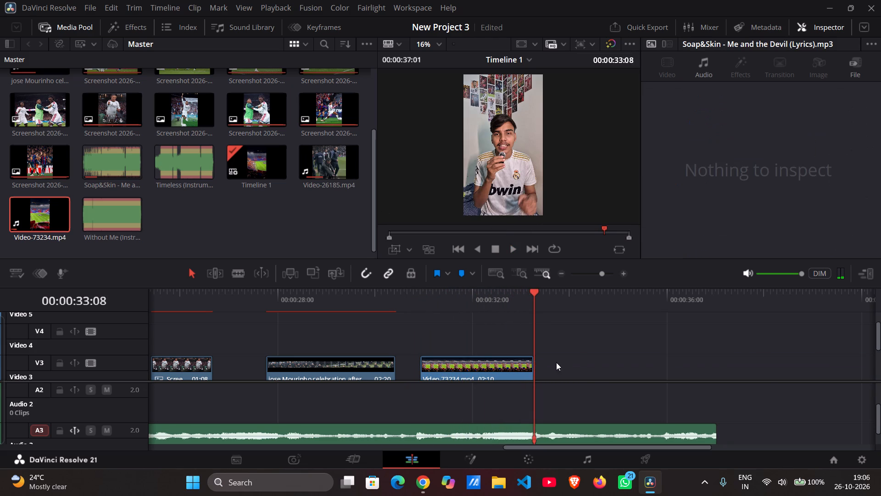
Examine the tracks around the shortened stadium clip and play the closing section through to 00:00:36:21.
scroll(487, 363, down, 2)
scroll(486, 363, up, 1)
scroll(486, 363, down, 1)
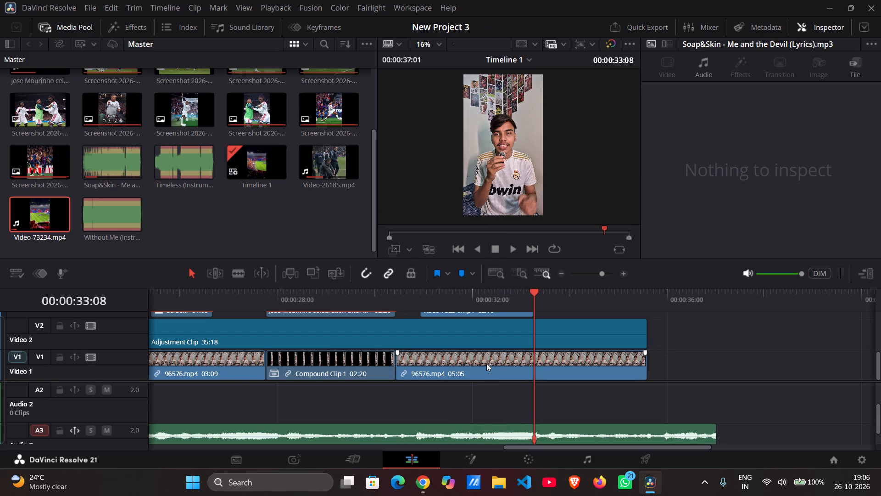
scroll(429, 348, up, 2)
click(408, 311)
key(space)
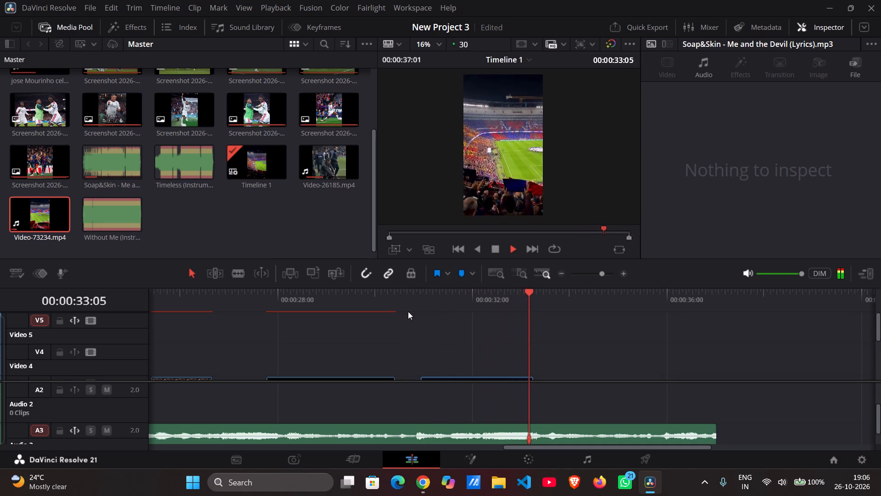
key(space)
scroll(496, 267, down, 1)
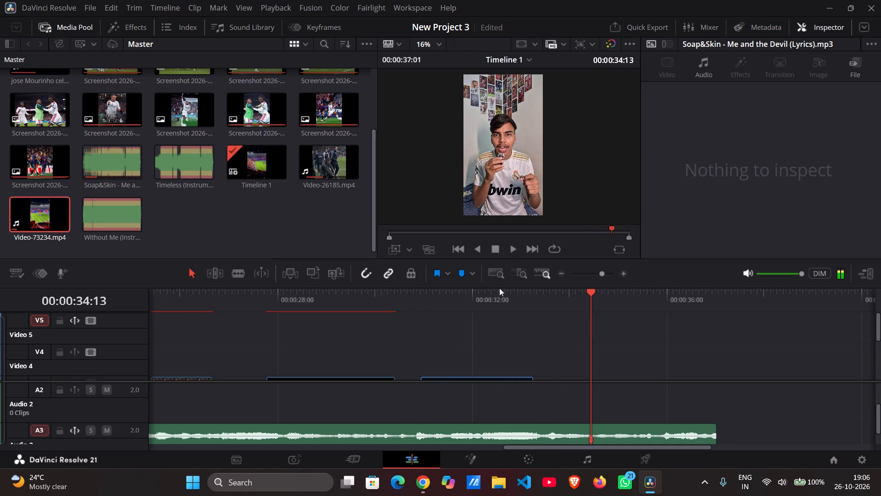
scroll(505, 325, down, 1)
key(space)
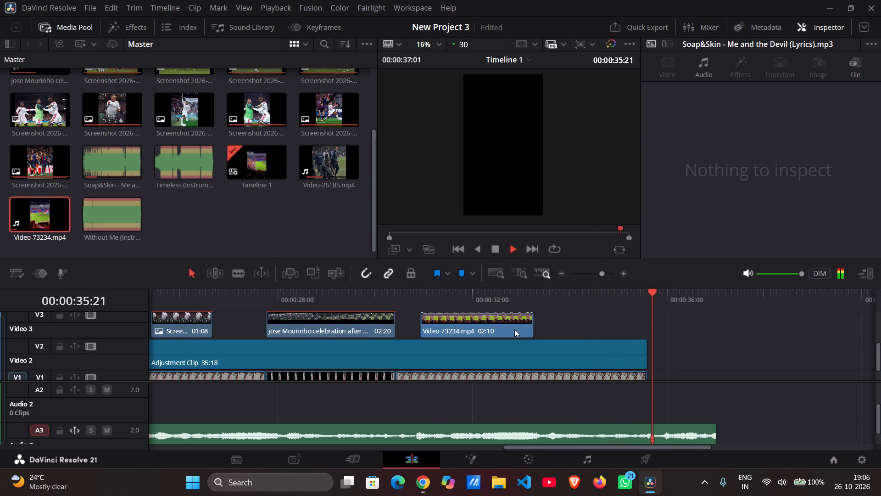
key(space)
key(space)
key(space)
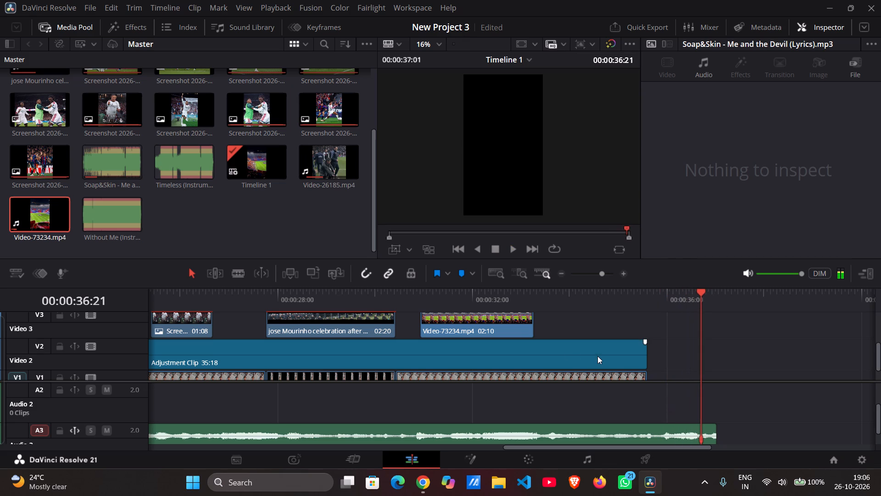
Shorten the end of the Soap&Skin music clip on Audio 3 to a length of 36:00.
drag(715, 437, 671, 439)
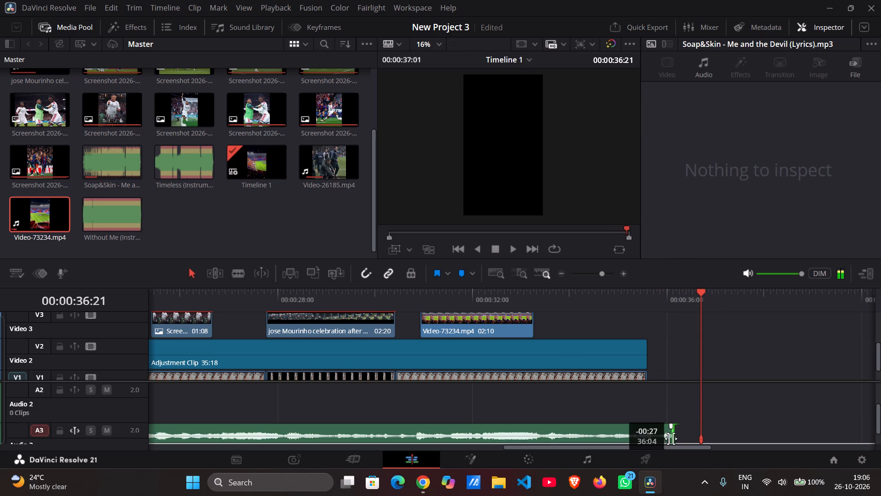
drag(671, 439, 664, 441)
scroll(438, 399, down, 1)
scroll(438, 399, up, 1)
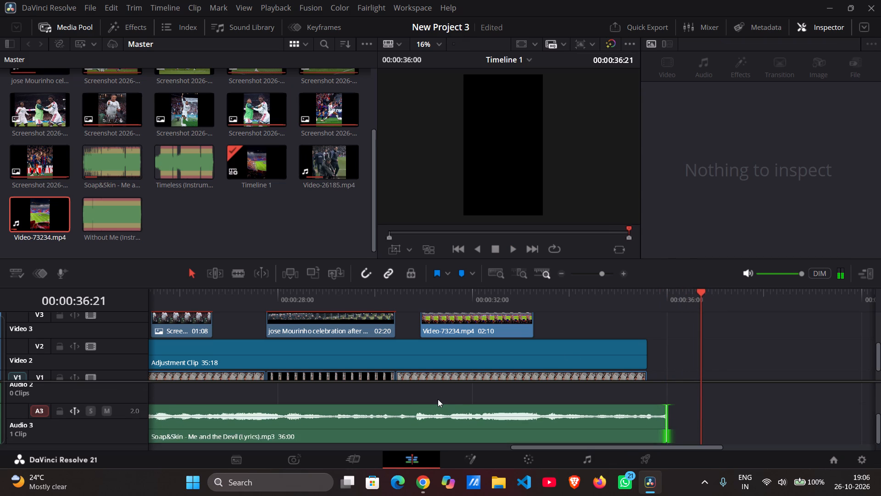
Play Timeline 1 from the beginning to about 00:00:15:13, checking the overlays against the speech and the audio tracks.
scroll(438, 399, up, 1)
click(217, 301)
drag(213, 293, 69, 297)
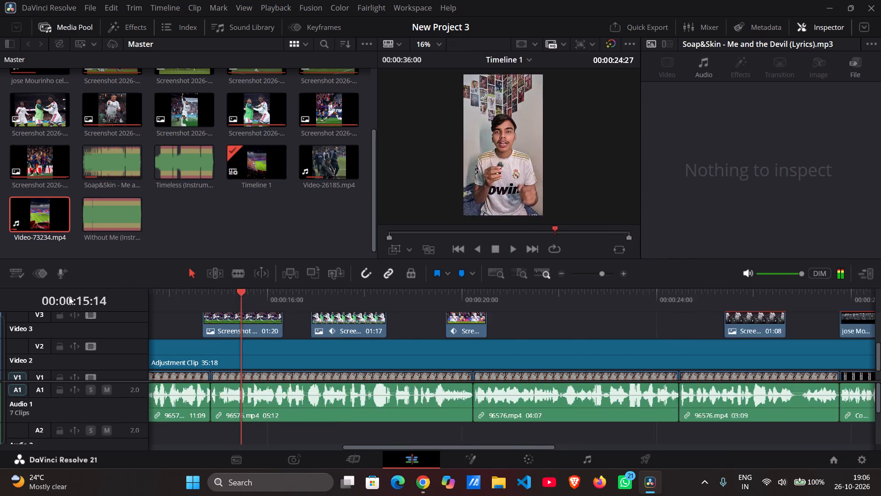
drag(69, 297, 54, 299)
key(space)
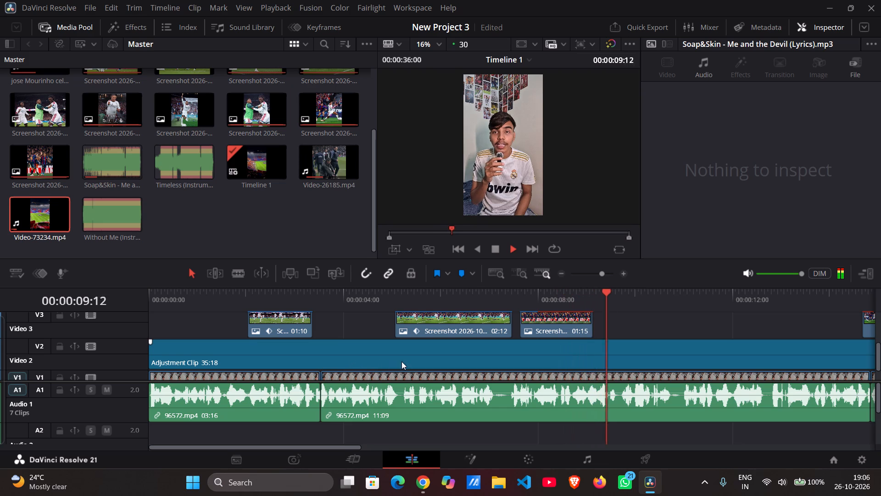
scroll(232, 343, down, 6)
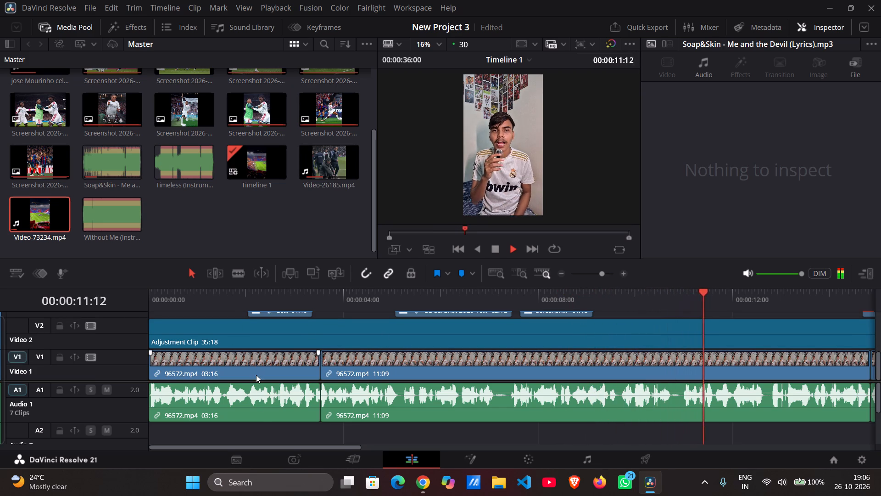
scroll(261, 423, up, 4)
scroll(259, 429, down, 2)
scroll(259, 431, up, 2)
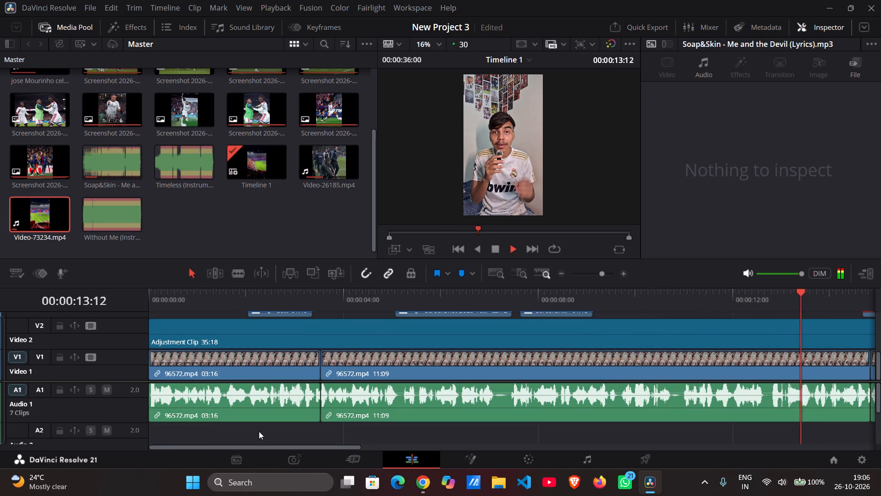
scroll(259, 431, up, 2)
scroll(259, 431, down, 3)
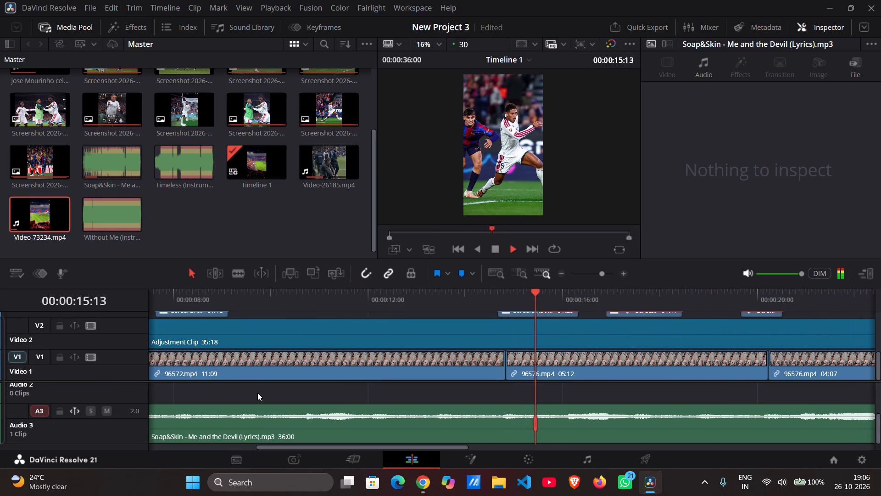
key(space)
Park the playhead at 00:00:02:01, at the start of the first match screenshot on Video 3.
click(195, 285)
click(195, 297)
drag(195, 296, 172, 294)
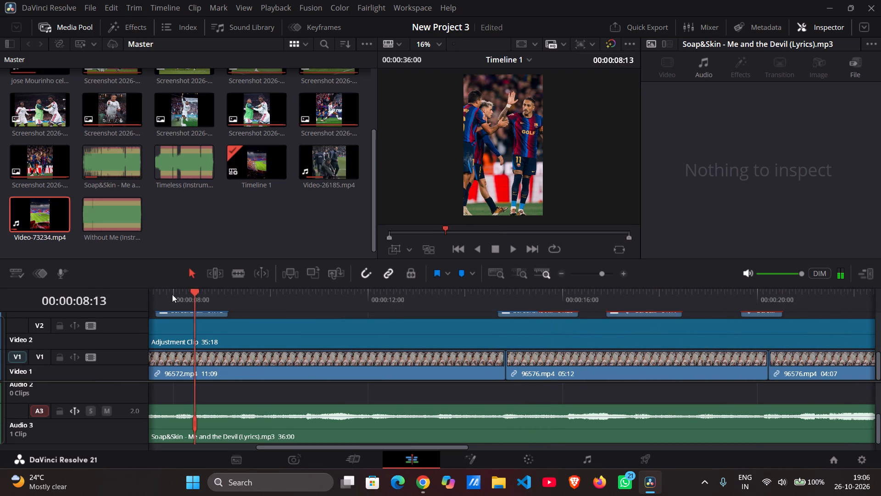
drag(172, 294, 73, 293)
drag(190, 299, 61, 294)
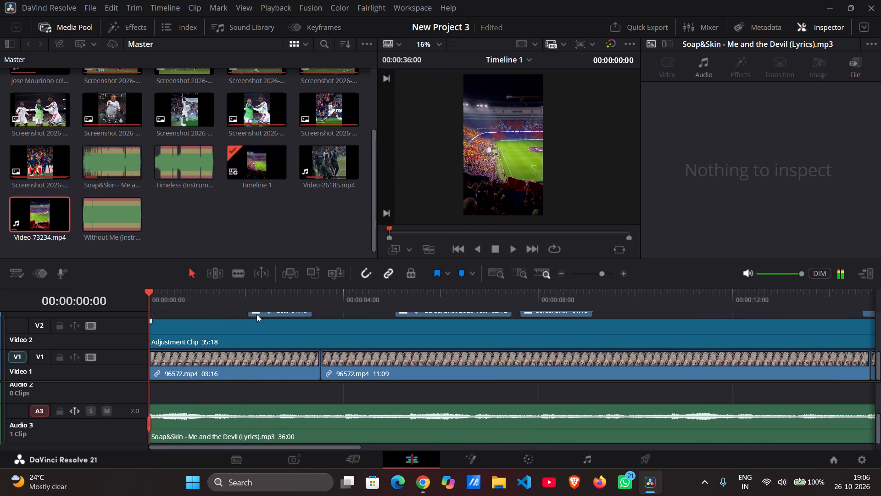
click(242, 291)
drag(232, 290, 245, 292)
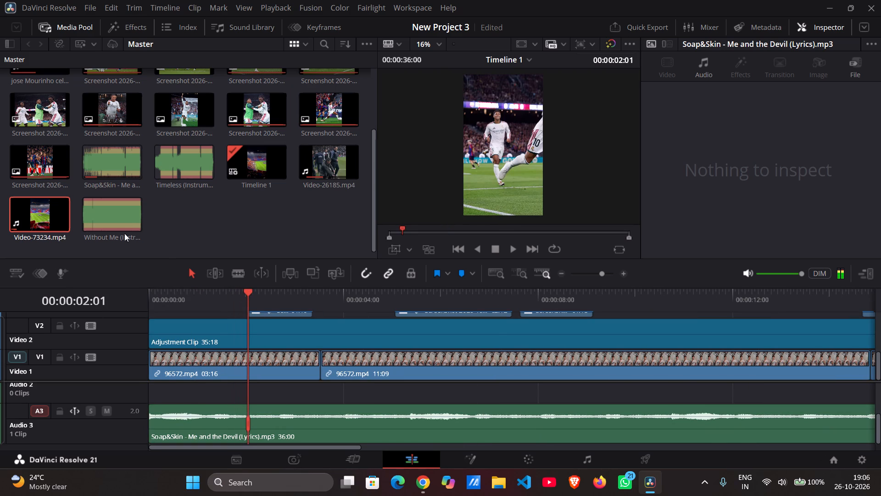
Audition Camera Shutter.WAV from the media pool as a possible sound effect for the screenshot.
scroll(148, 180, up, 3)
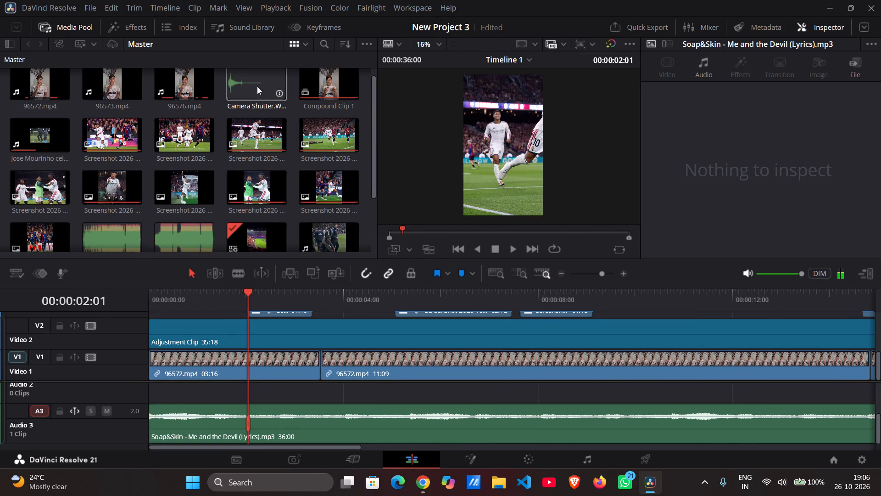
key(space)
key(space)
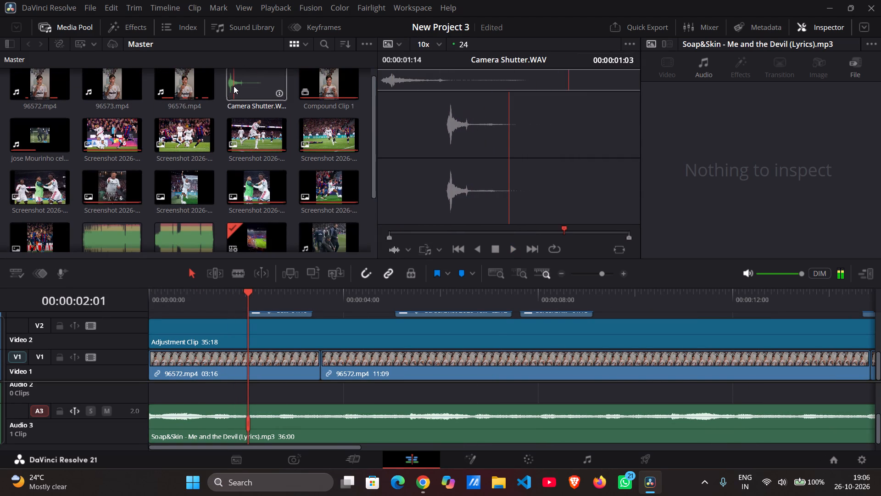
scroll(235, 98, up, 2)
scroll(235, 98, down, 2)
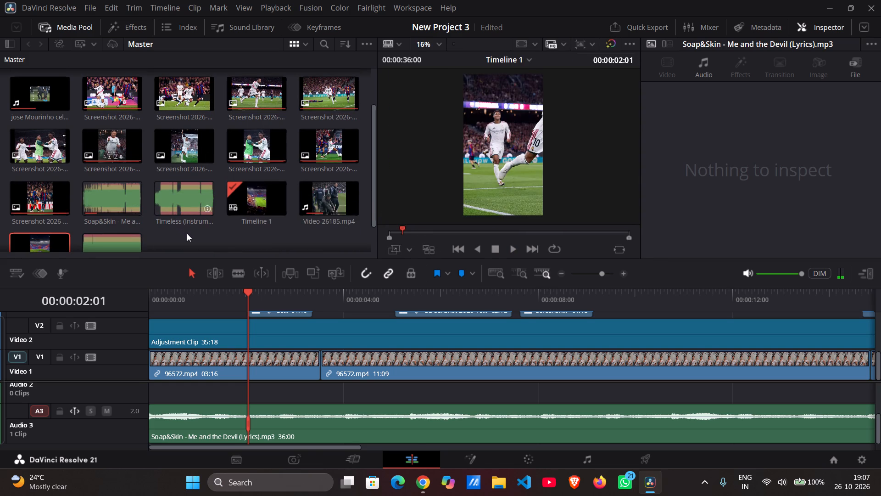
Import the sound effect whose name ends in click-290204 (1).mp3 from the Music folder into the media pool.
right_click(187, 233)
click(208, 389)
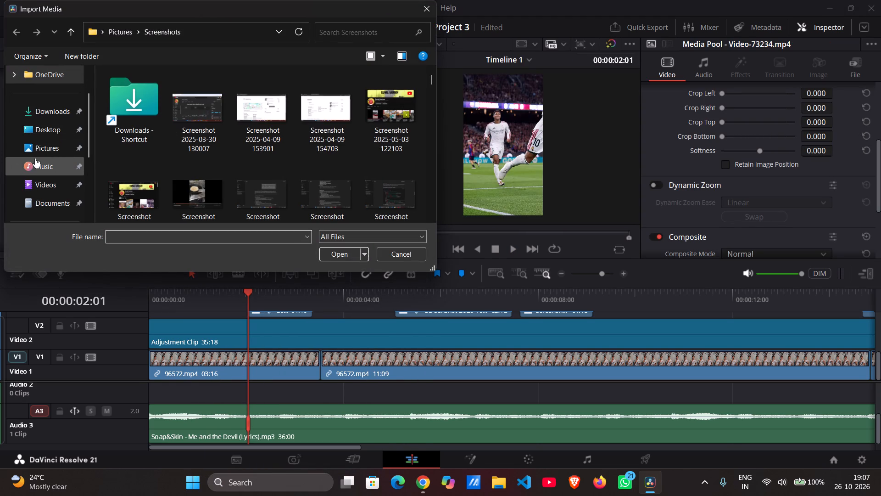
click(35, 161)
scroll(128, 145, down, 2)
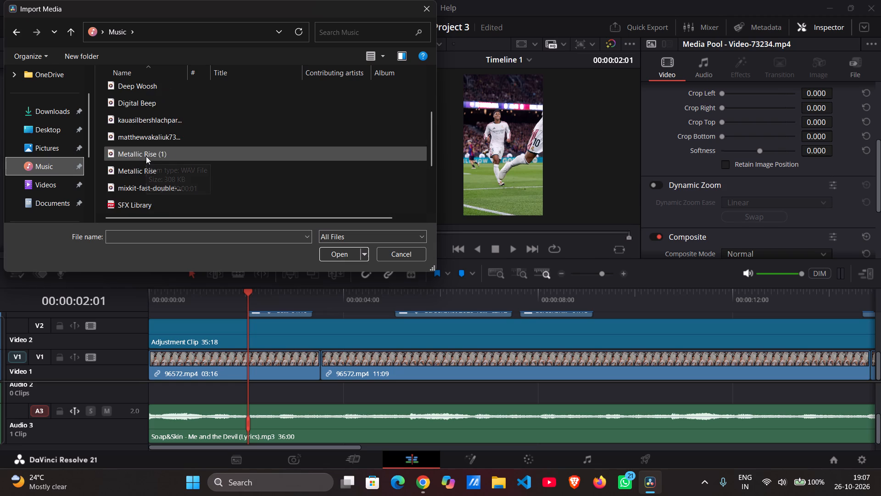
scroll(130, 187, down, 1)
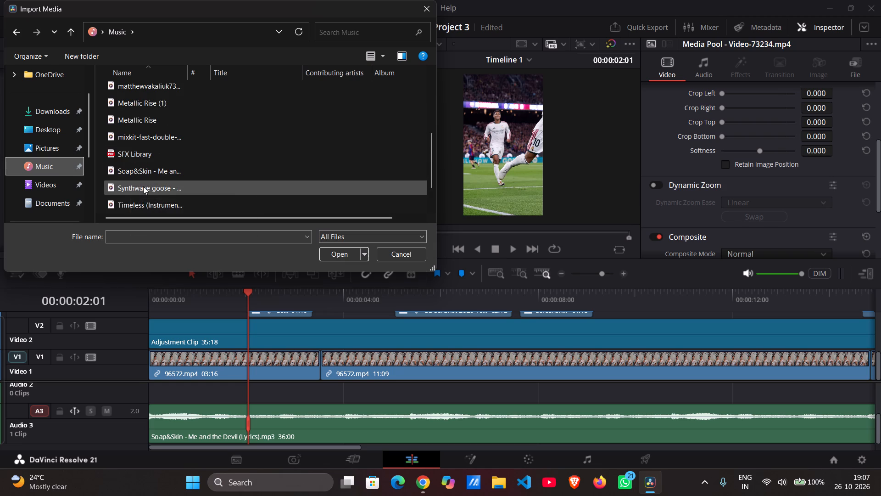
scroll(143, 186, down, 3)
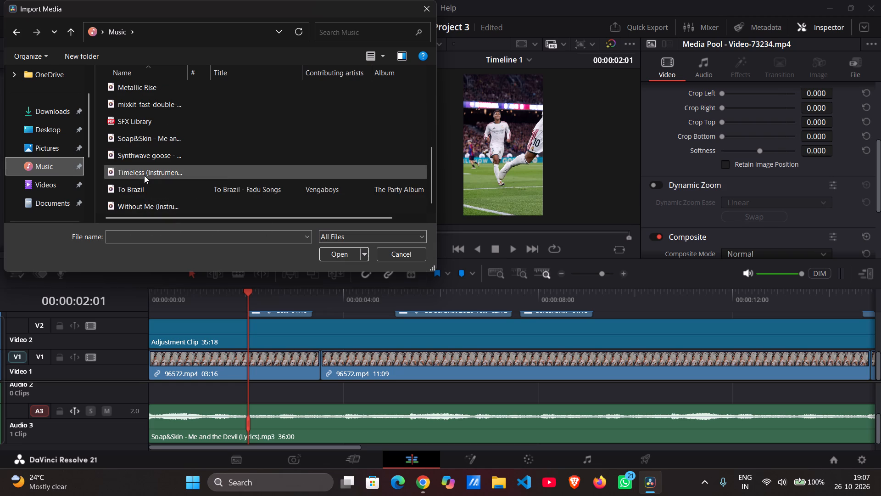
scroll(124, 180, up, 3)
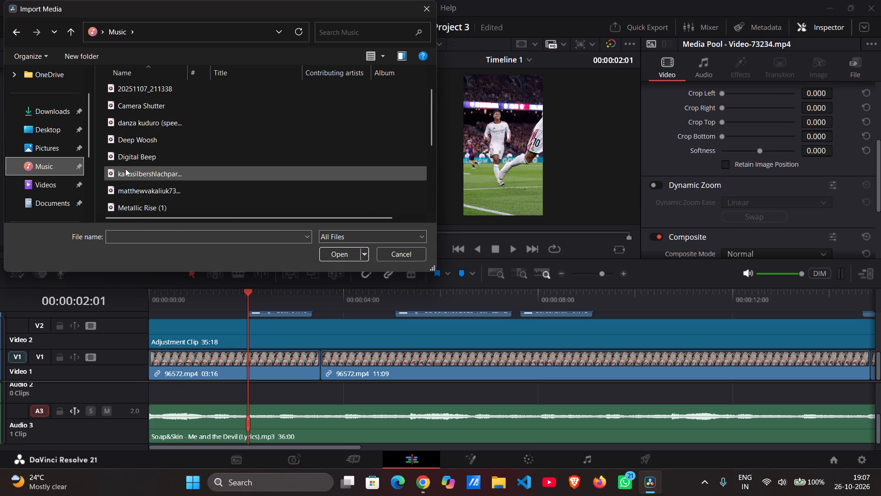
scroll(125, 169, down, 1)
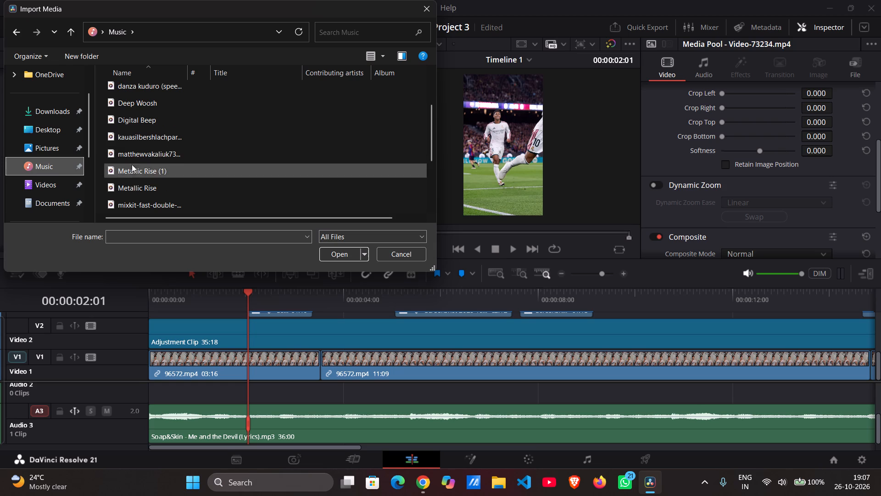
click(175, 147)
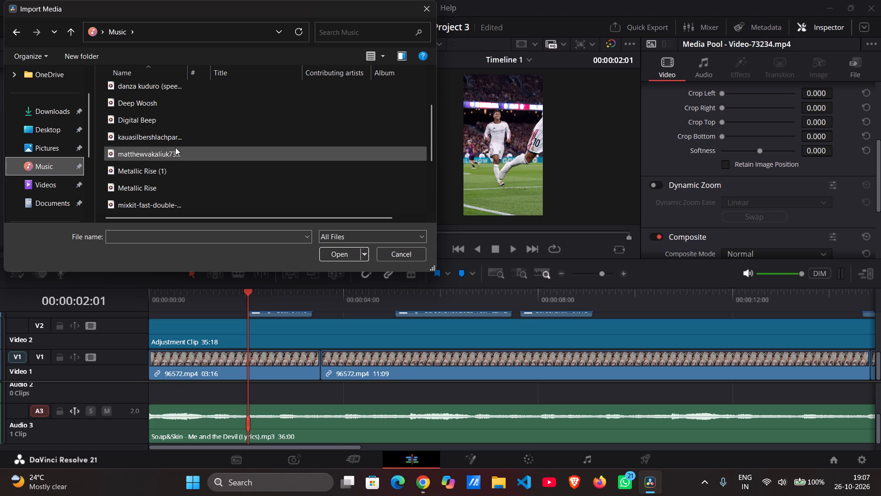
click(336, 254)
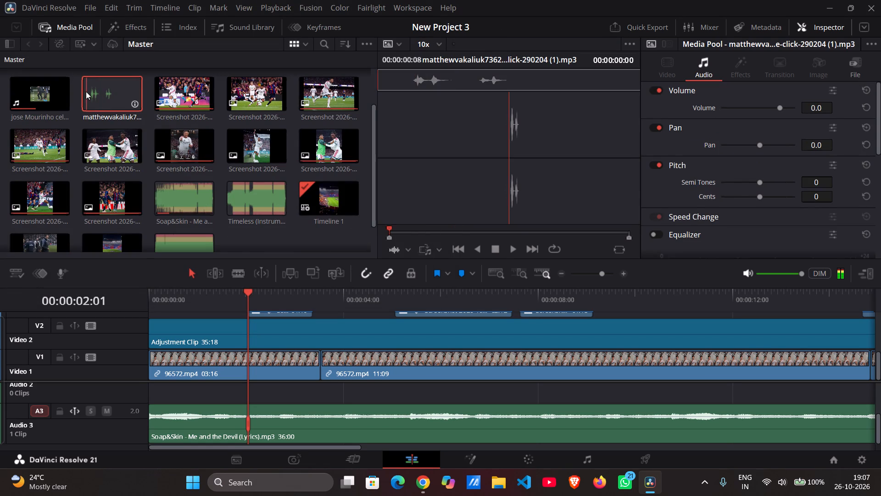
Place the imported click sound effect on Audio 2 just after 00:00:02:01, near the start of the first screenshot.
drag(95, 97, 209, 316)
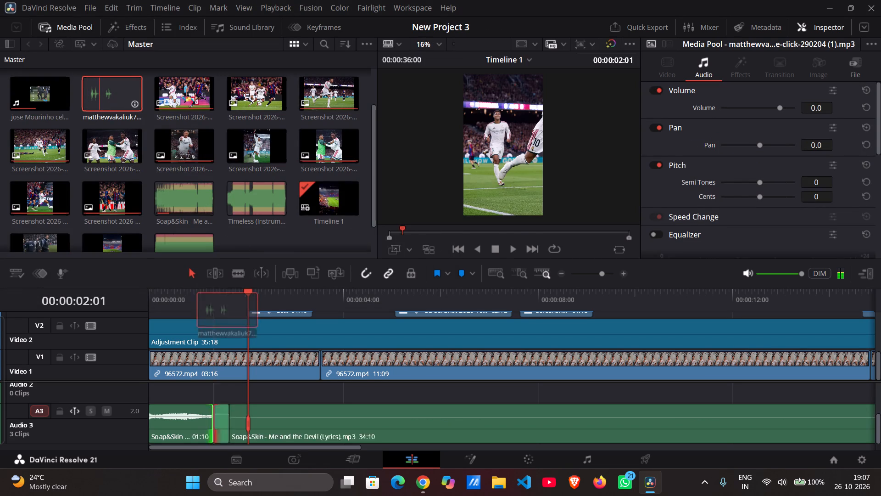
drag(209, 316, 253, 398)
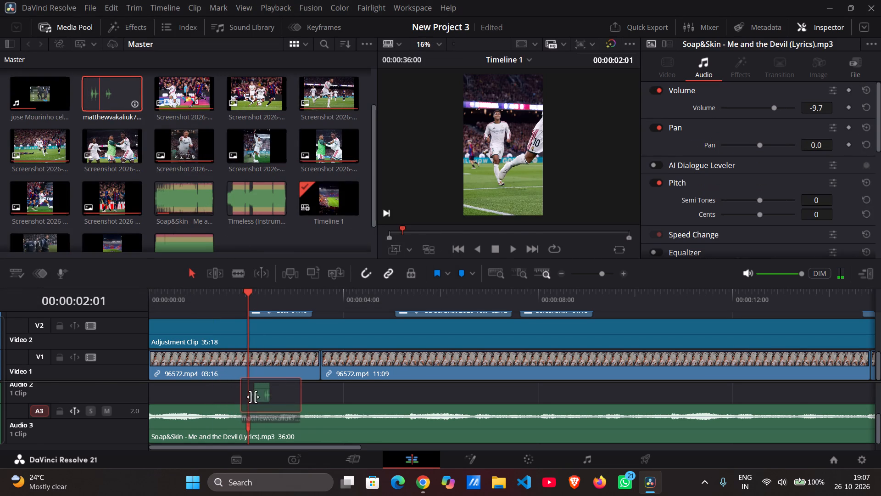
scroll(253, 397, up, 2)
scroll(256, 381, down, 2)
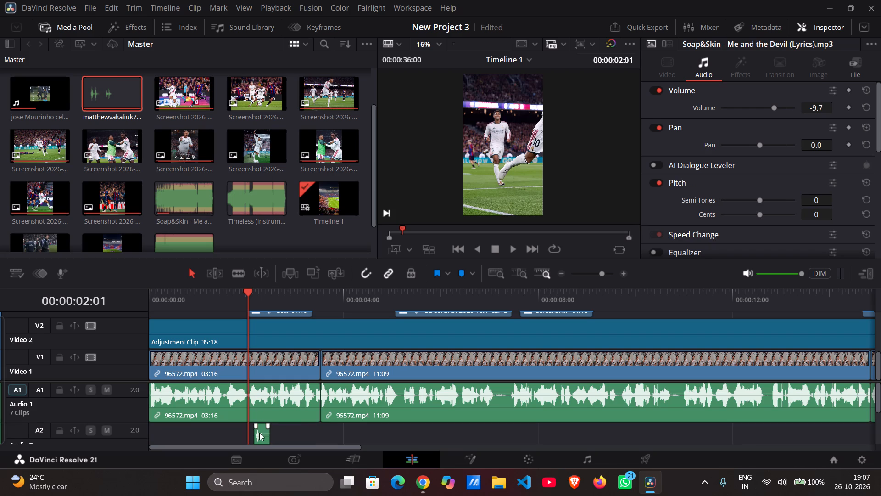
Move the click sound on Audio 2 to start at 00:00:02:01, aligned with the first screenshot, and play it back.
click(262, 434)
drag(268, 440, 263, 440)
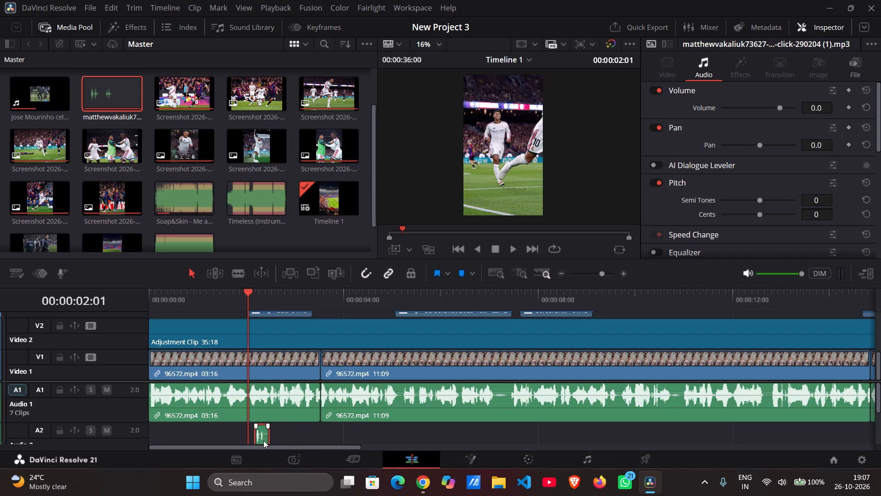
drag(263, 440, 259, 441)
scroll(258, 439, down, 2)
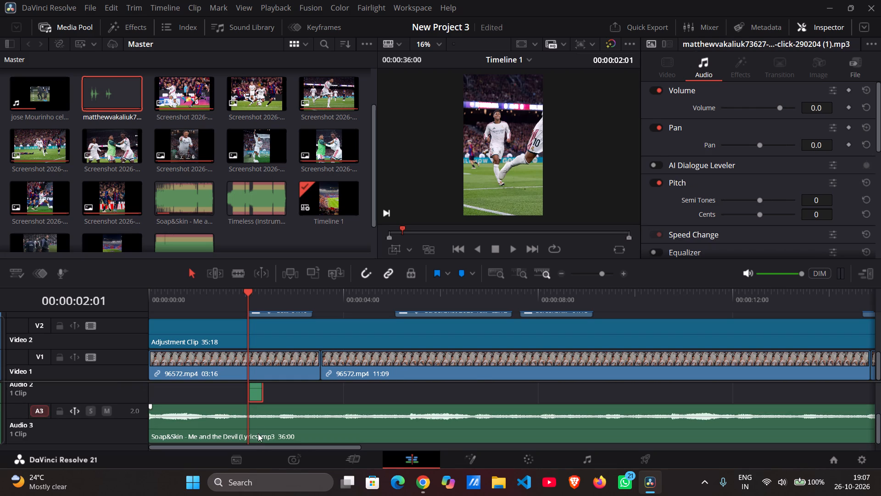
key(space)
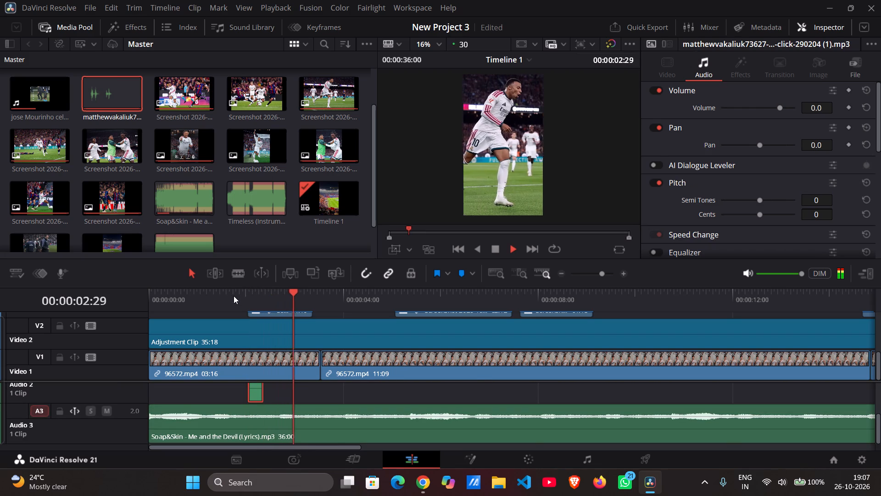
key(space)
click(221, 293)
key(space)
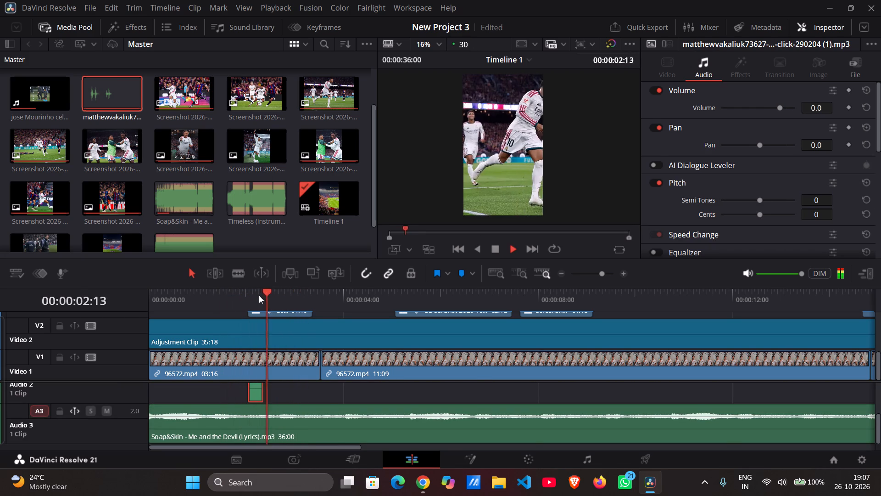
key(space)
Shift the click sound on Audio 2 slightly earlier so it begins just before the first screenshot, and play that section.
drag(256, 397, 253, 398)
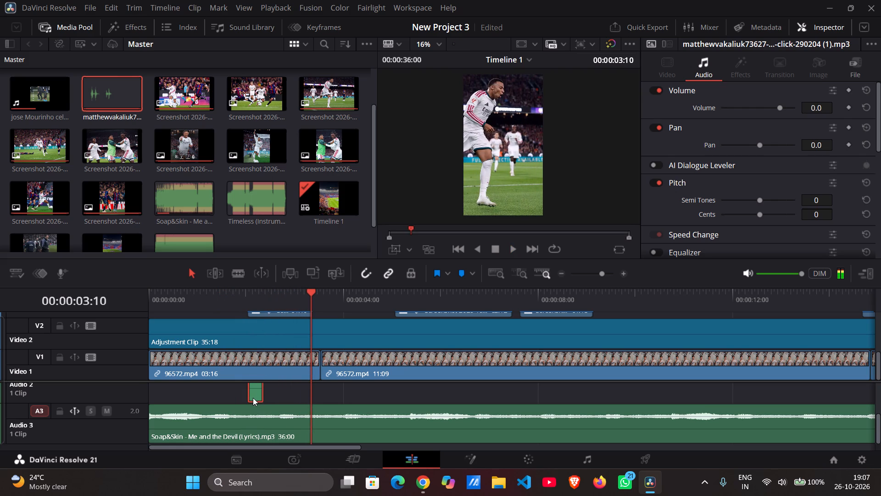
drag(253, 398, 247, 400)
click(233, 303)
key(space)
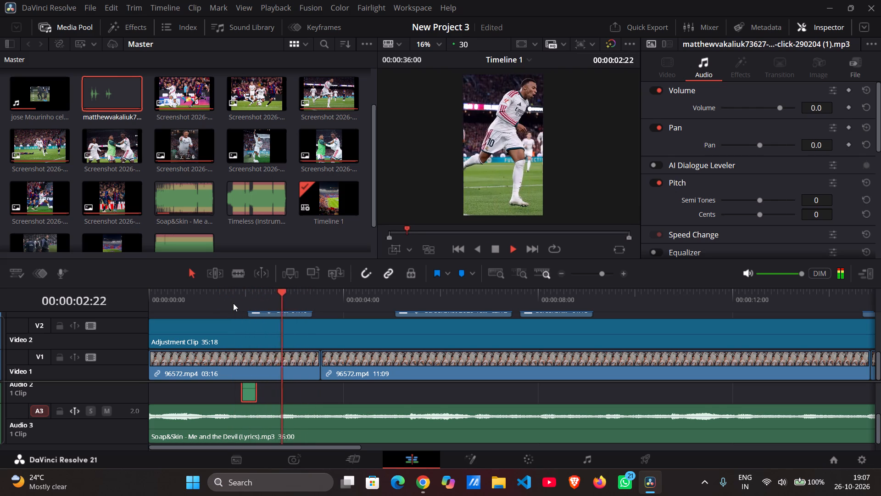
key(space)
key(space)
key(space)
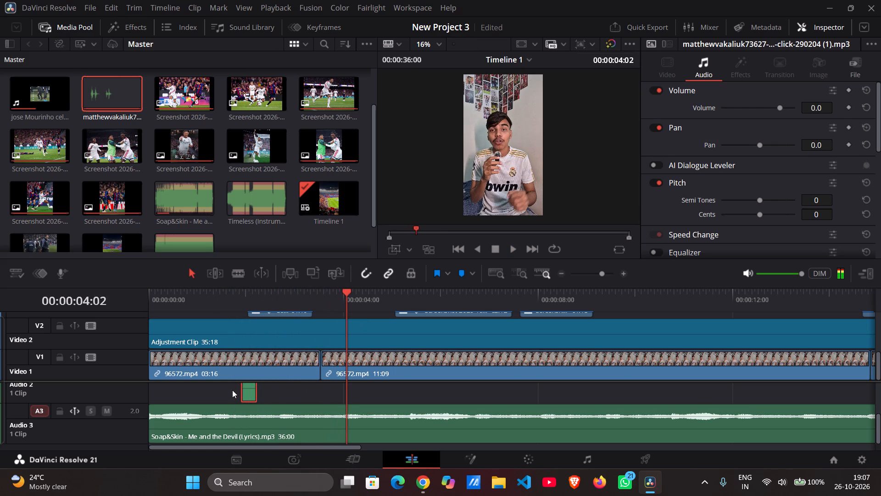
Lower the click sound's volume to -8.7 and play back the section around the first screenshot.
click(248, 391)
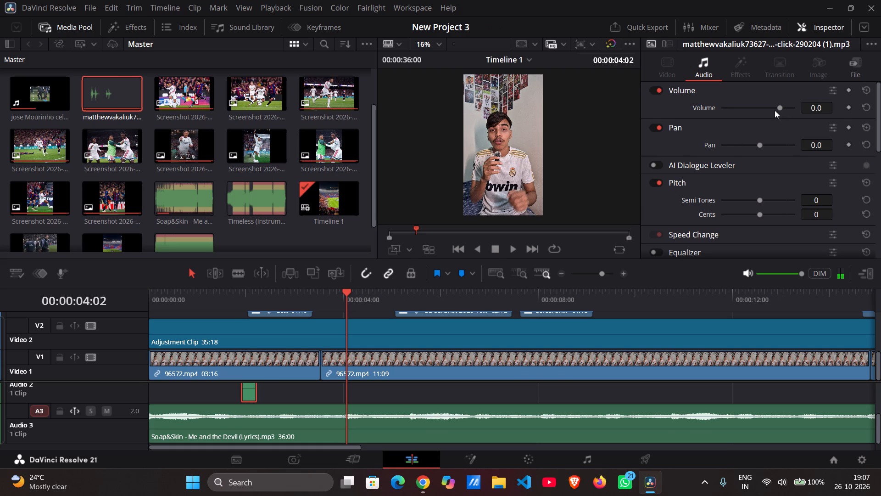
click(775, 110)
click(235, 305)
key(space)
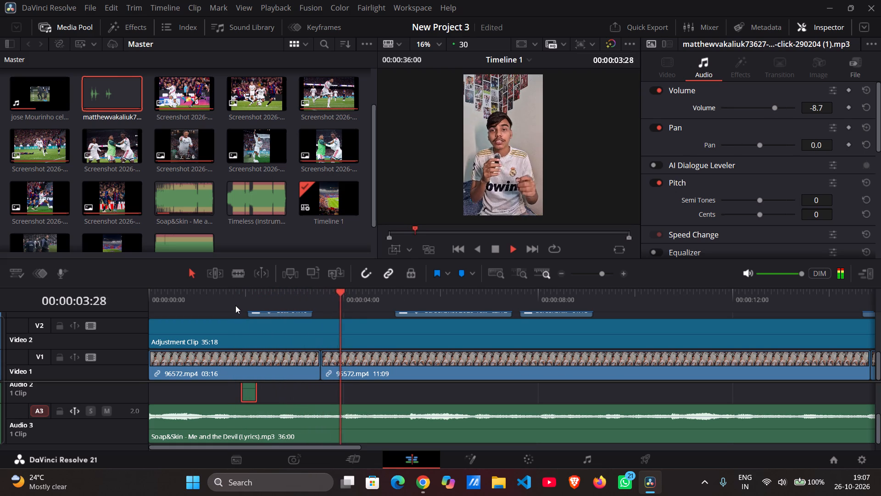
key(space)
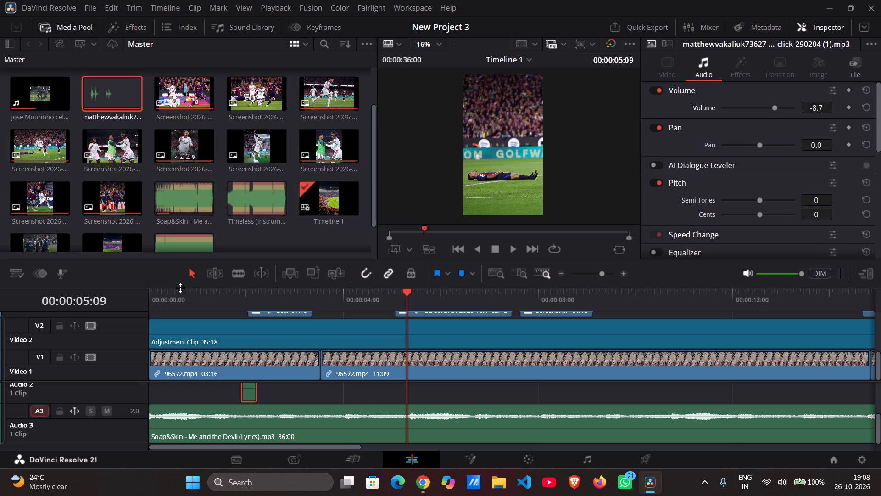
Switch to the desktop and launch Kuro.
click(329, 323)
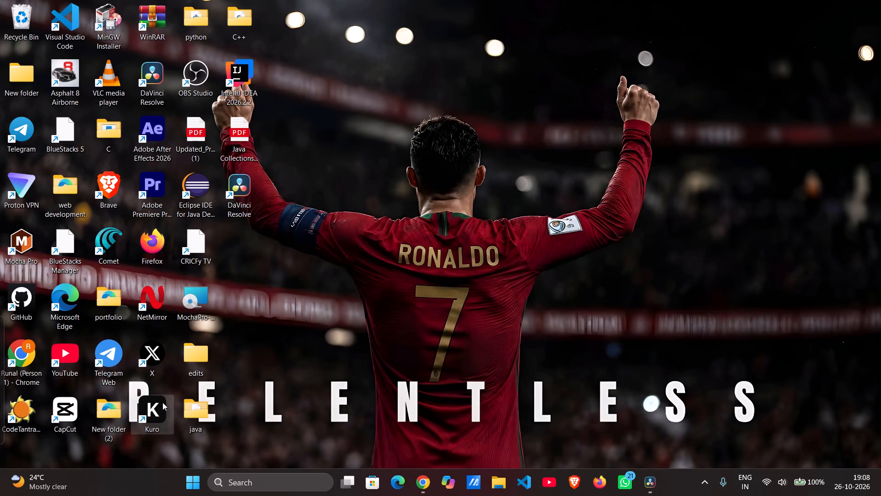
double_click(162, 402)
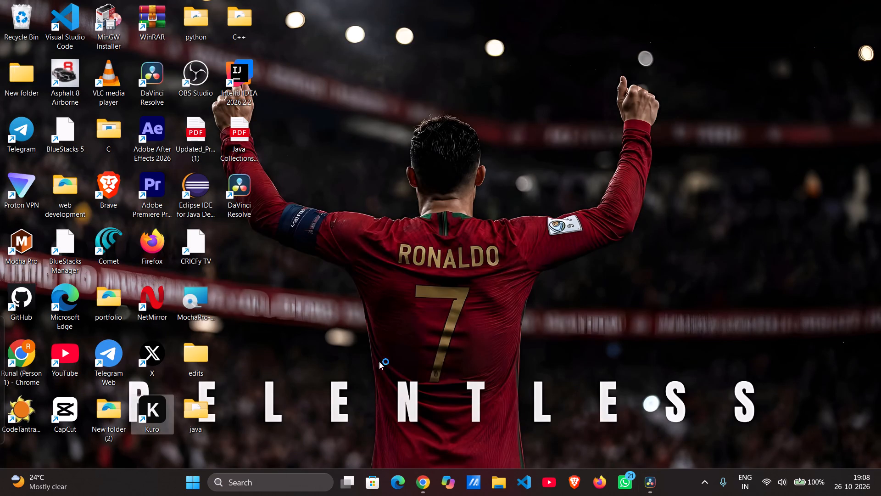